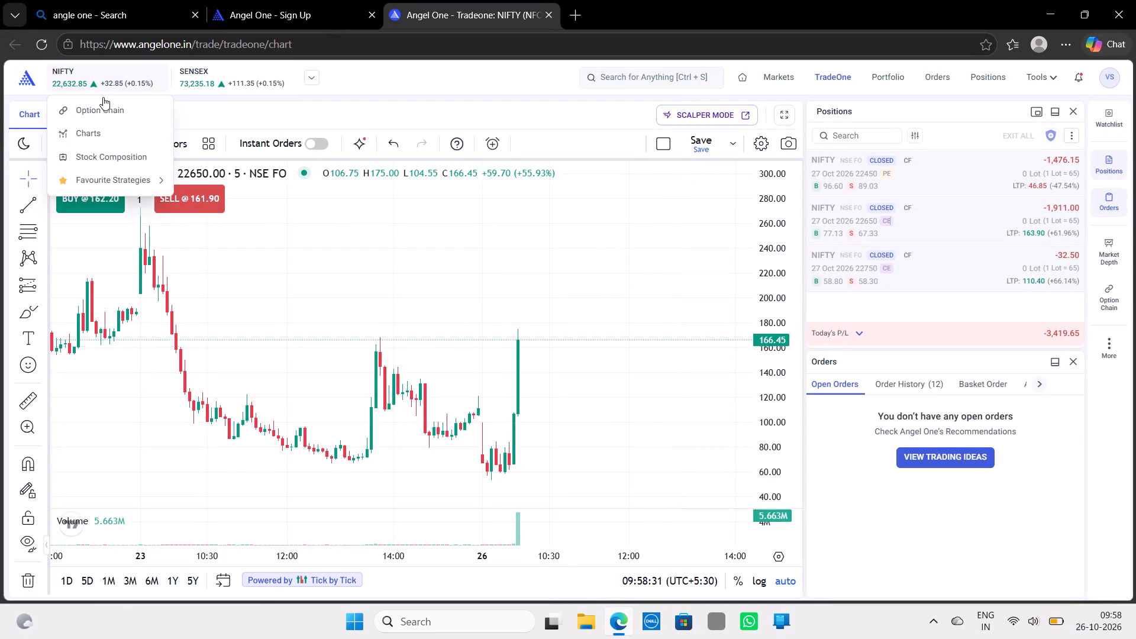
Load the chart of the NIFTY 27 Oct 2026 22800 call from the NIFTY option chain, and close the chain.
left_click(107, 113)
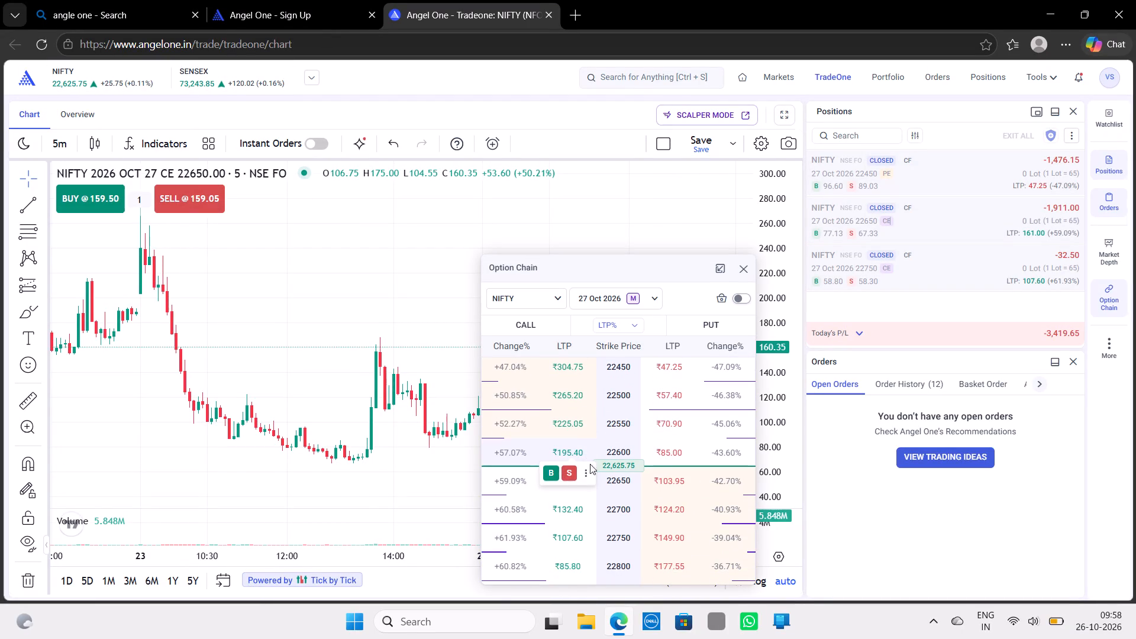
left_click(515, 568)
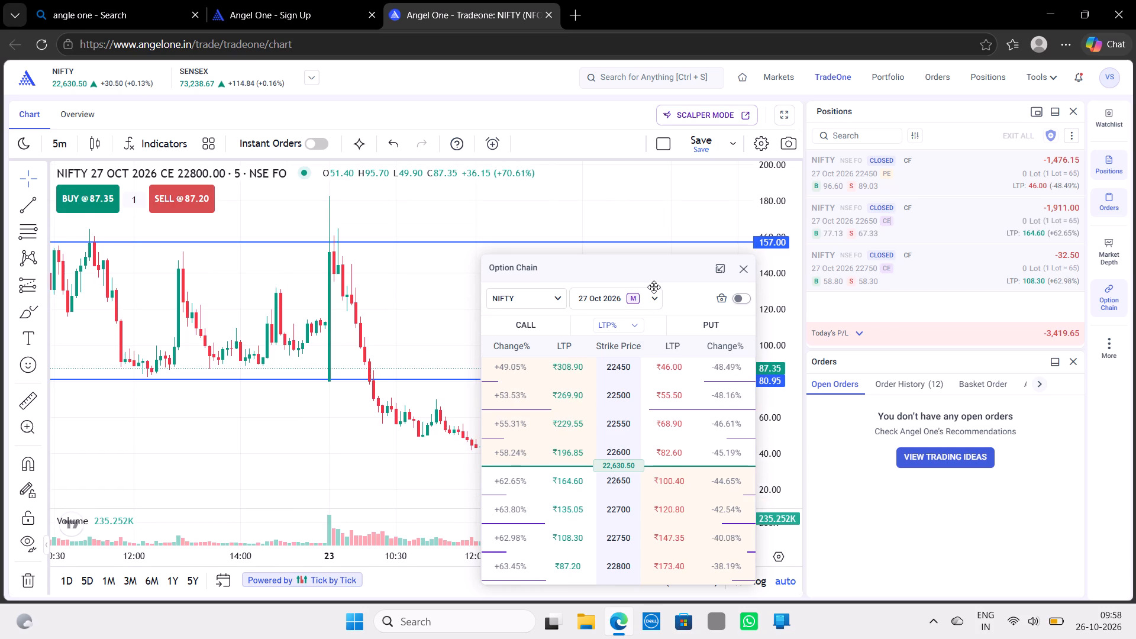
left_click(585, 211)
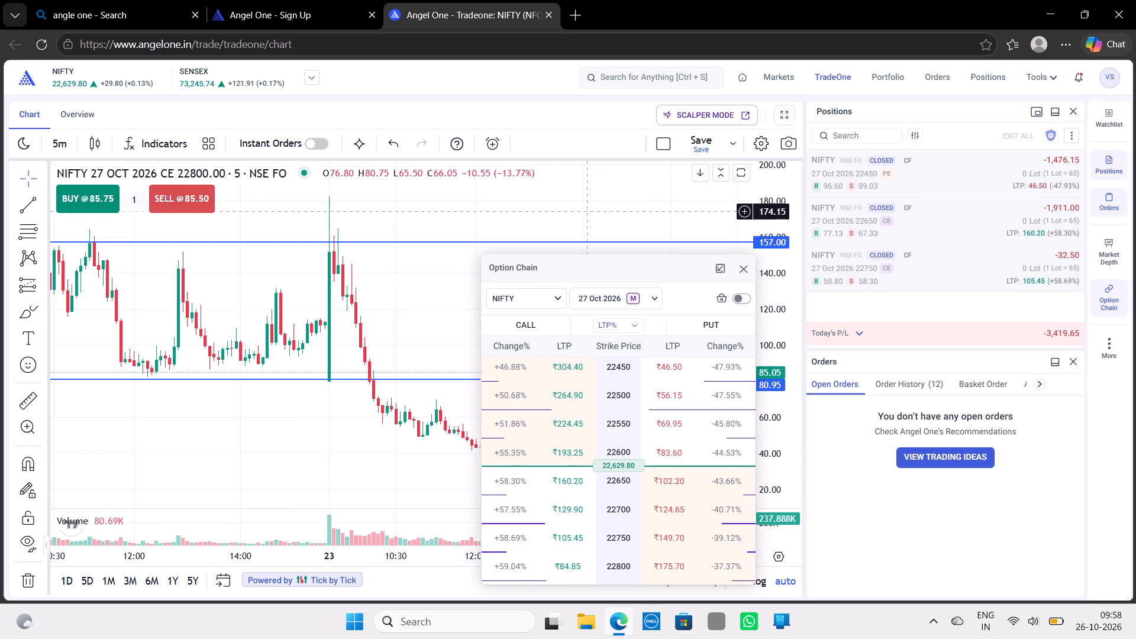
left_click(749, 274)
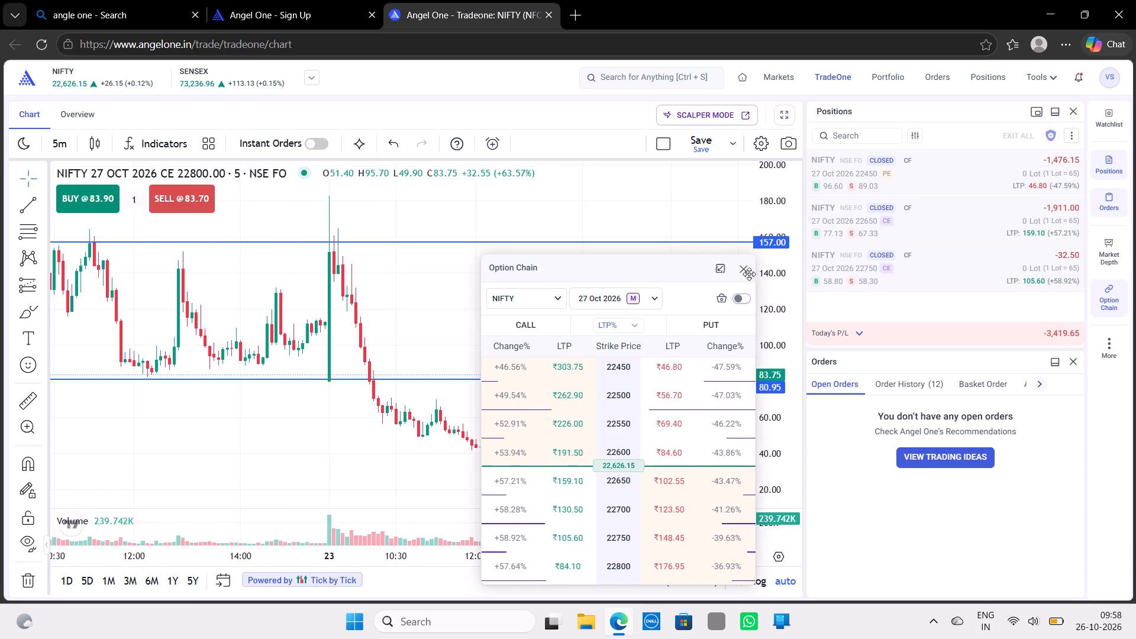
left_click(743, 272)
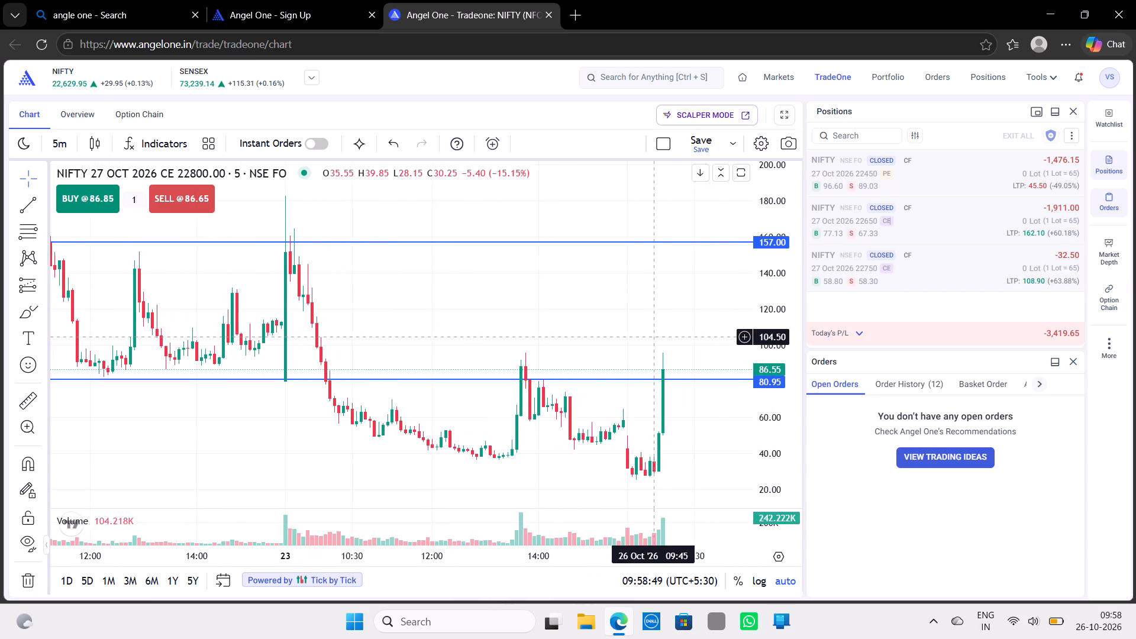
Examine the 22800 call's 5-minute price action from the earlier sessions up to the latest candle, against the drawn horizontal levels.
scroll(653, 338, "right", 1)
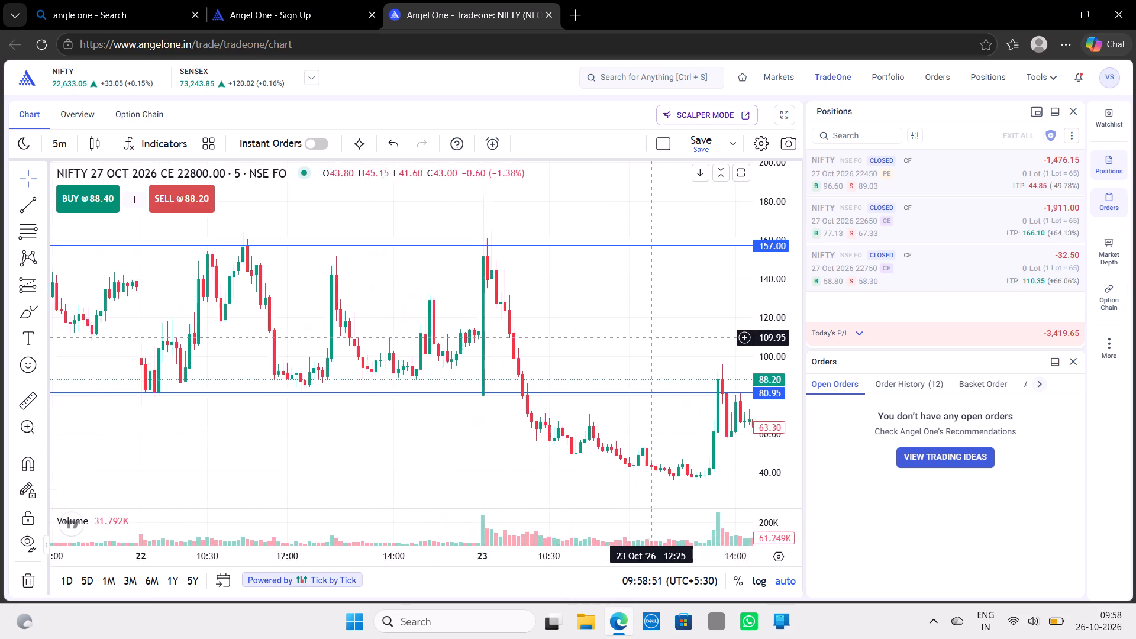
scroll(653, 338, "right", 1)
scroll(653, 338, "left", 2)
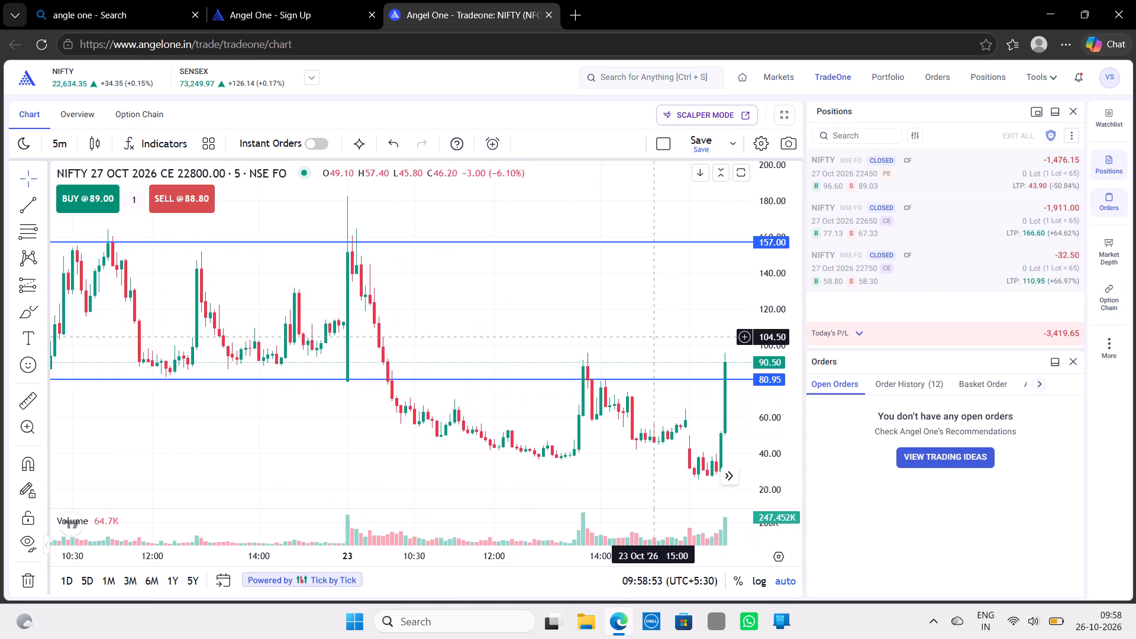
scroll(653, 338, "left", 3)
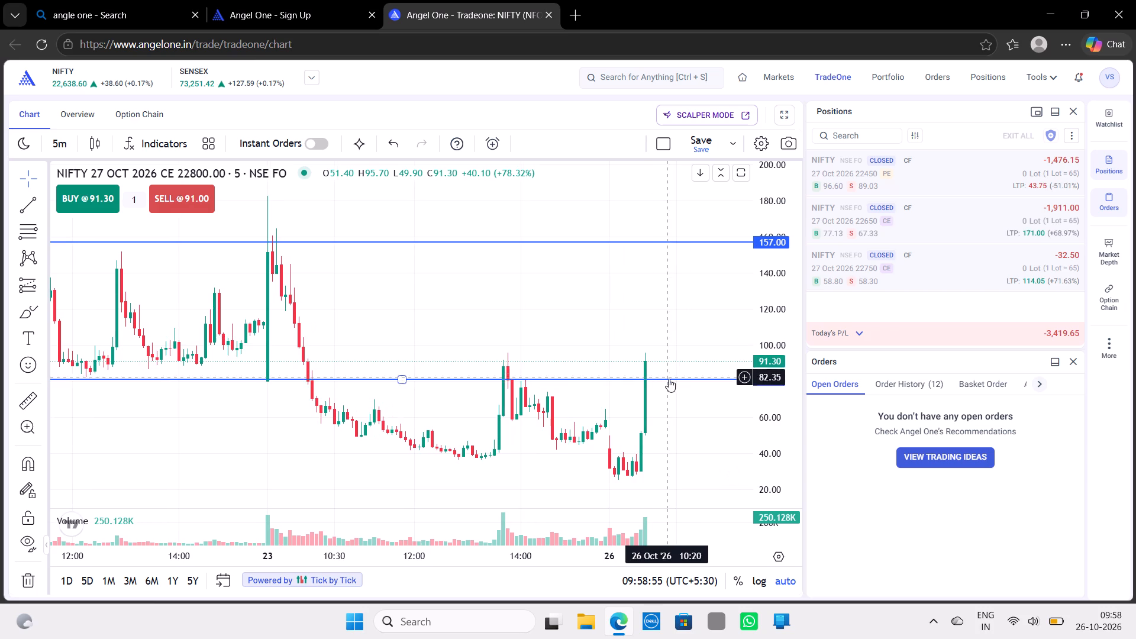
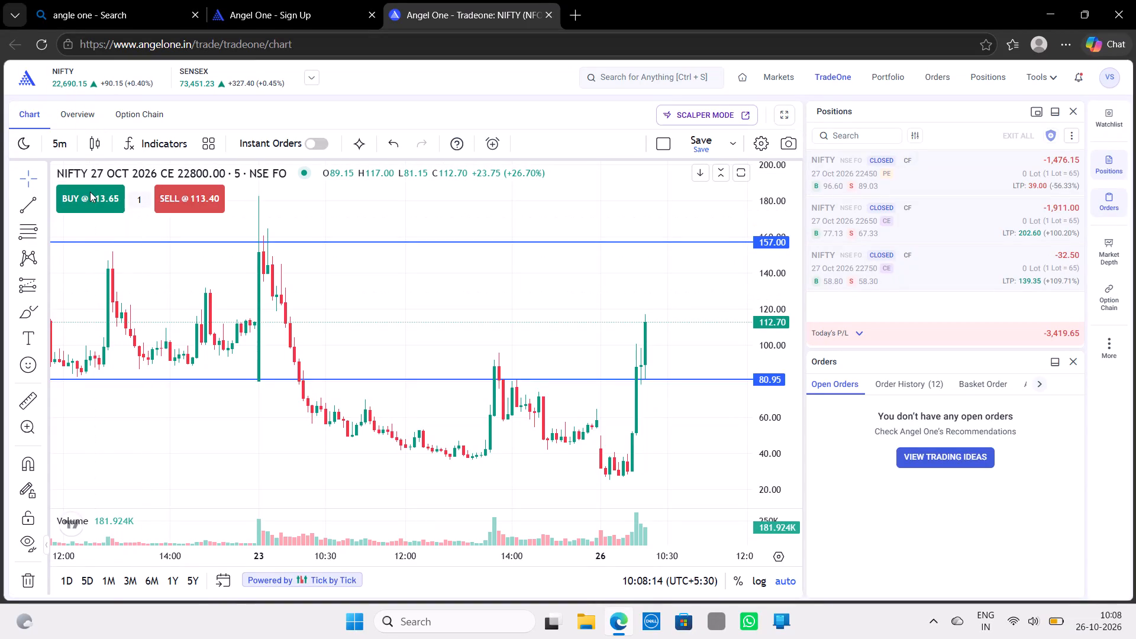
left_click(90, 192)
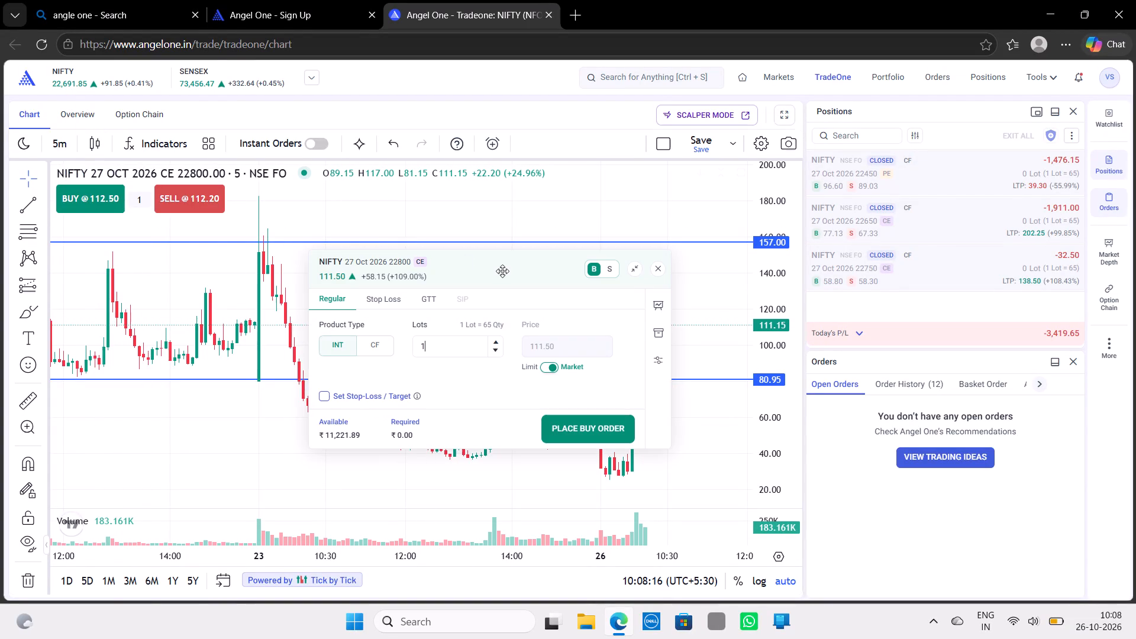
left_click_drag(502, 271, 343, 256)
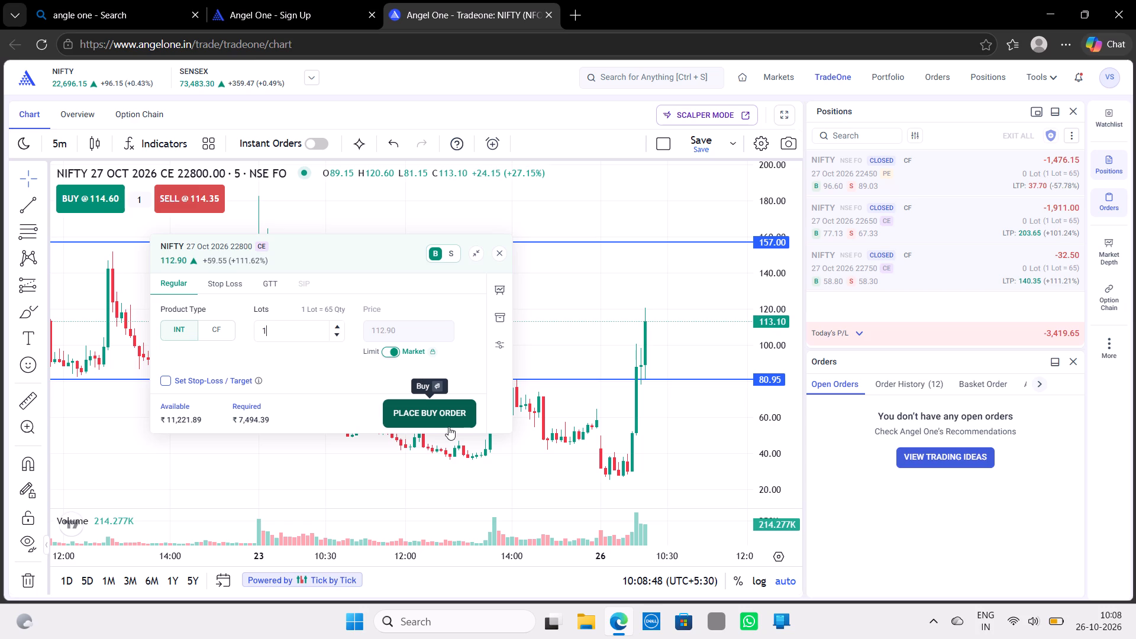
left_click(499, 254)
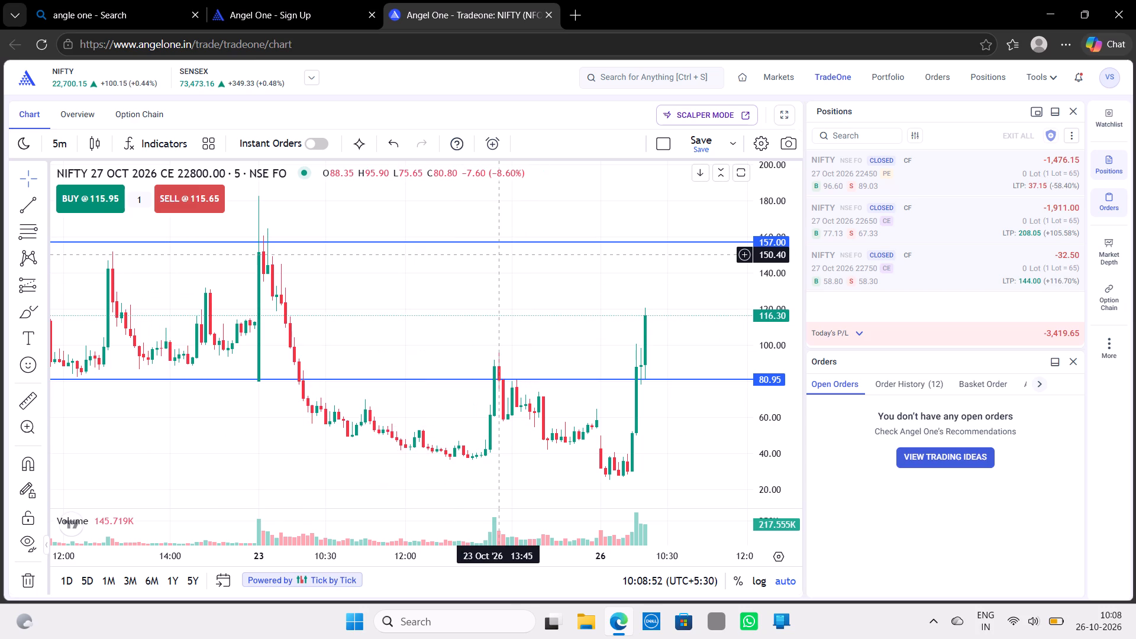
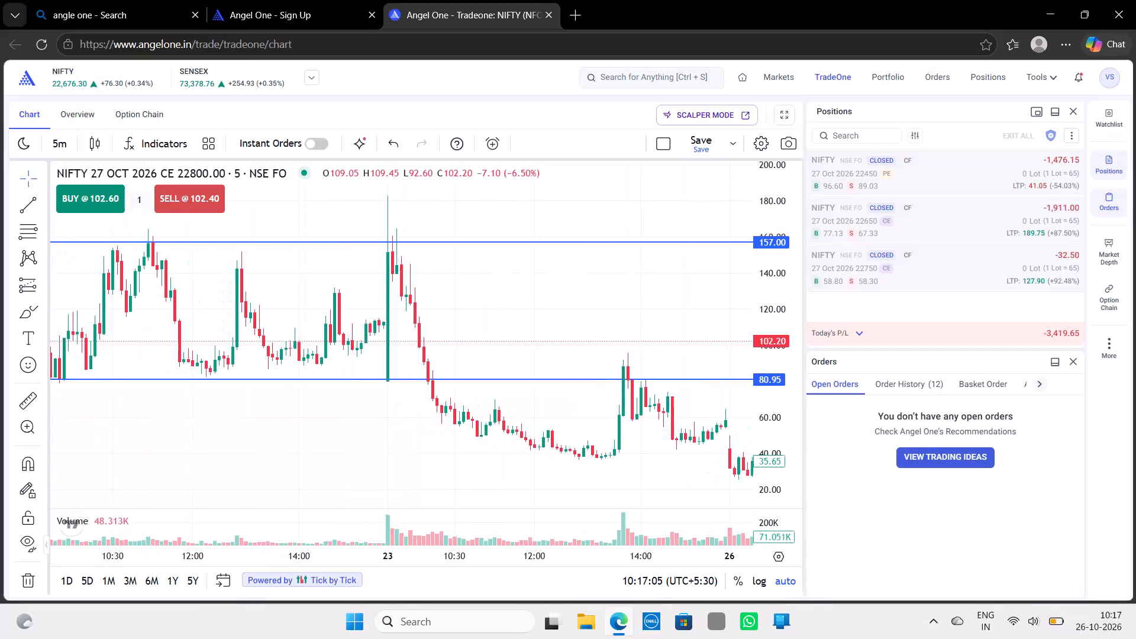
Examine the 22800 call's 5-minute price history back to 12 October against the 157.00 and 80.95 levels.
scroll(530, 337, "right", 2)
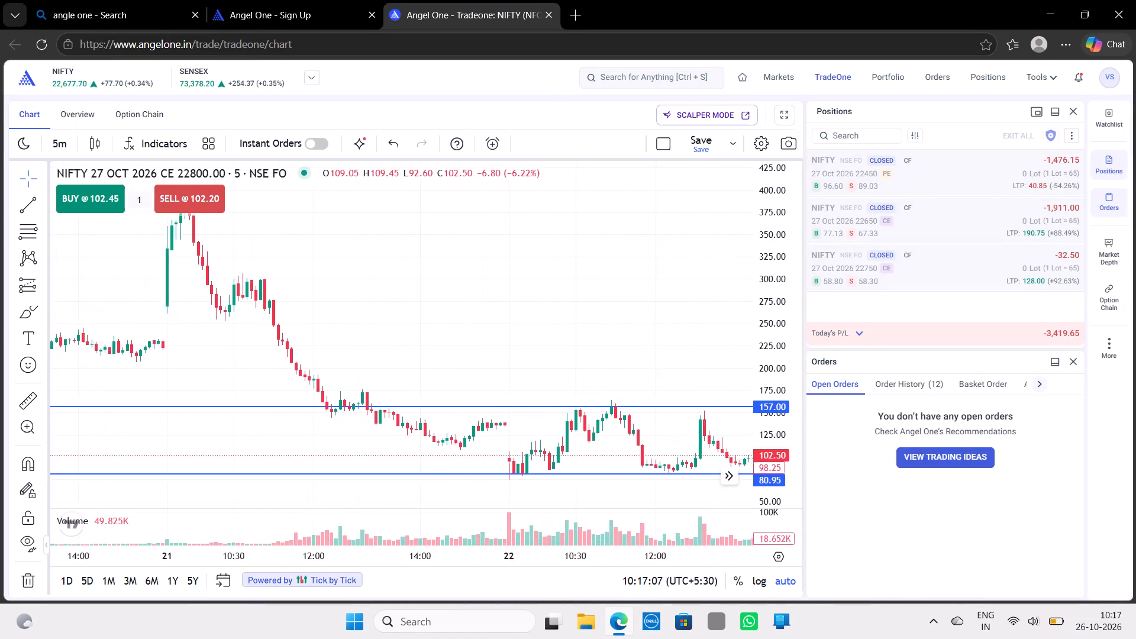
scroll(530, 337, "right", 8)
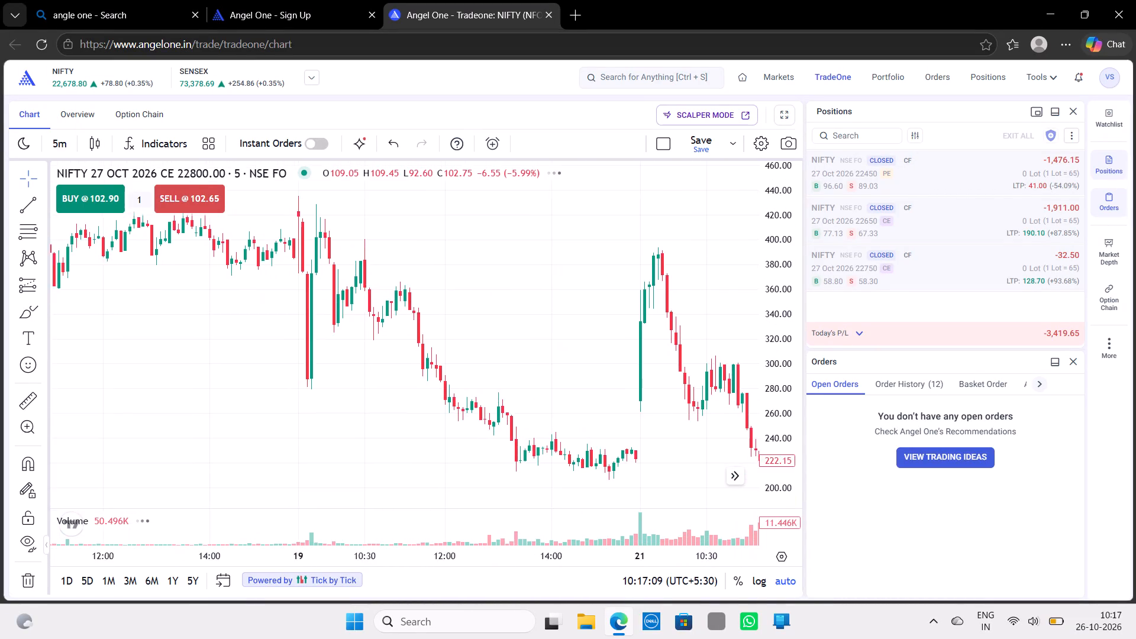
scroll(530, 337, "right", 8)
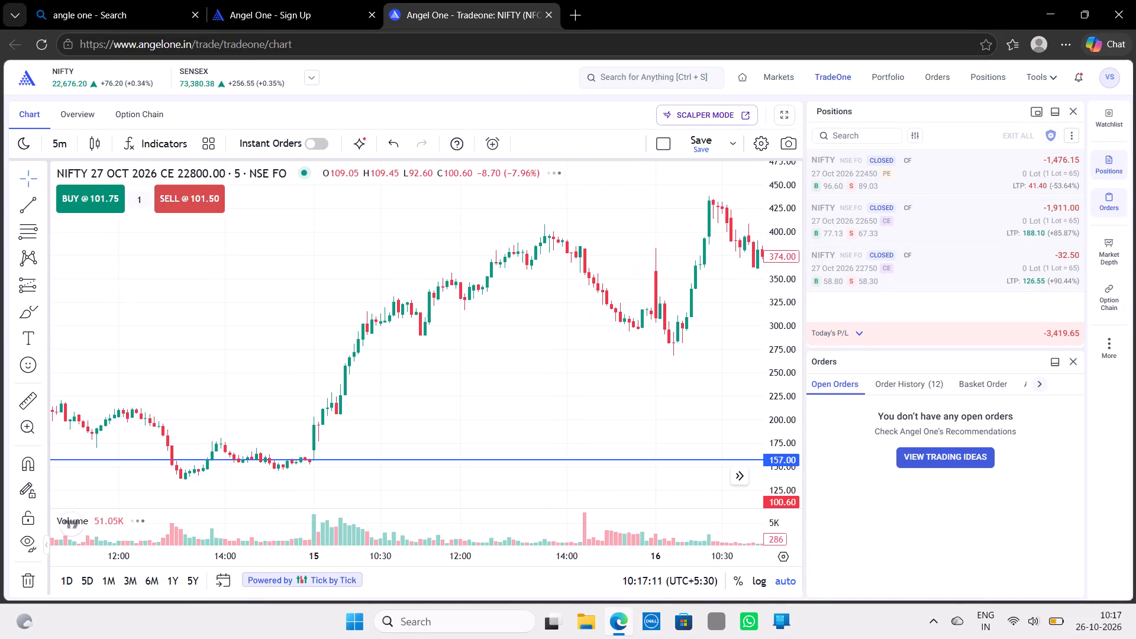
scroll(530, 337, "right", 2)
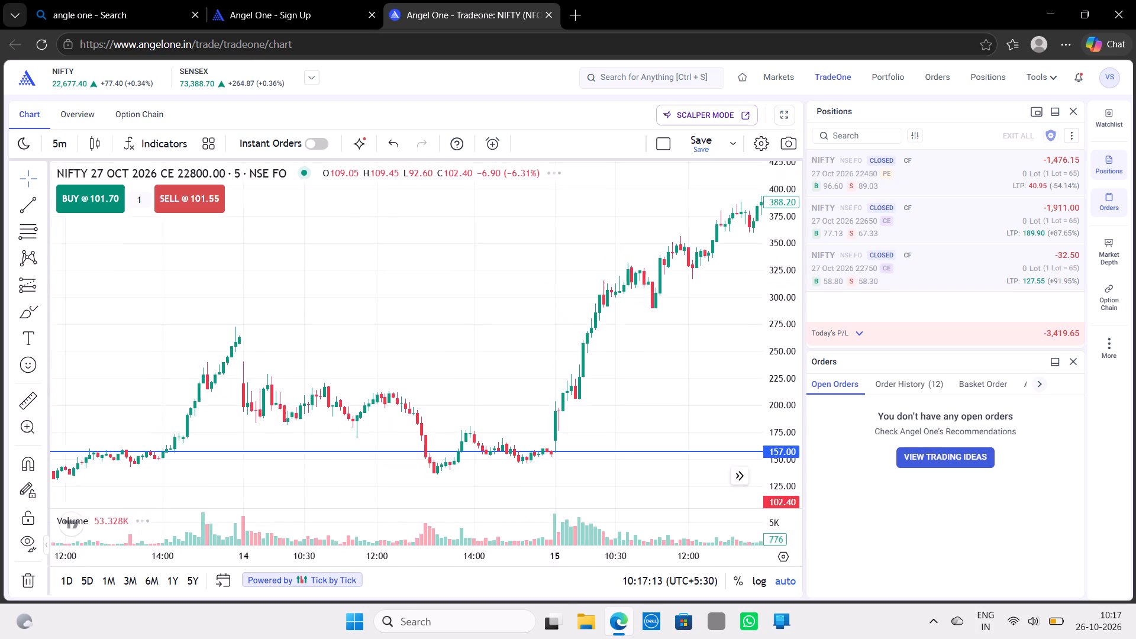
scroll(530, 337, "right", 3)
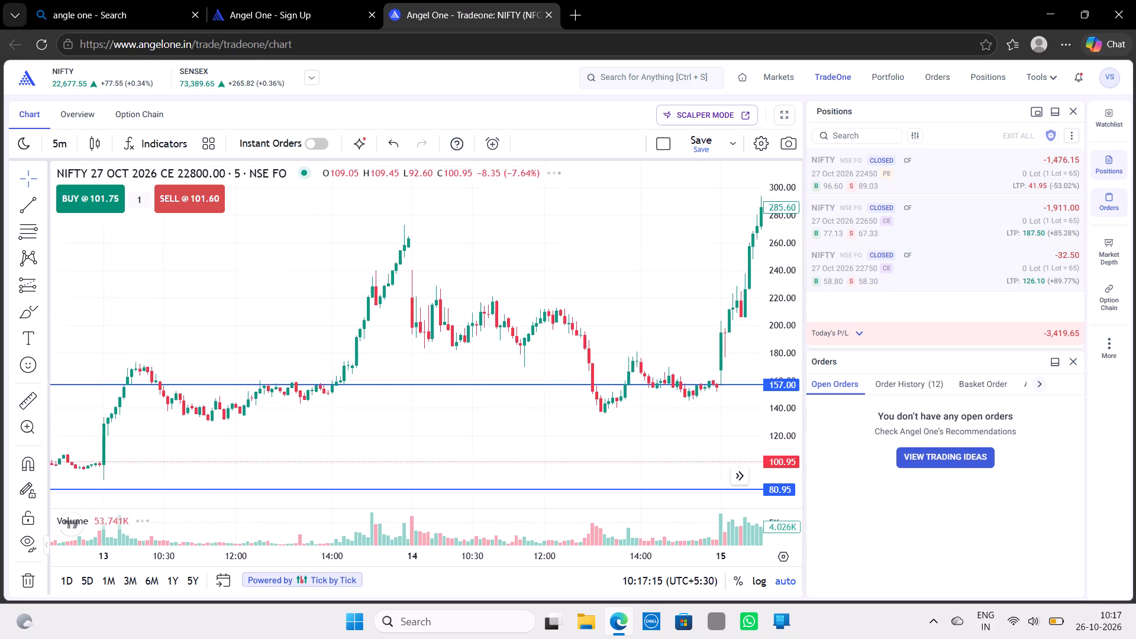
scroll(530, 337, "right", 3)
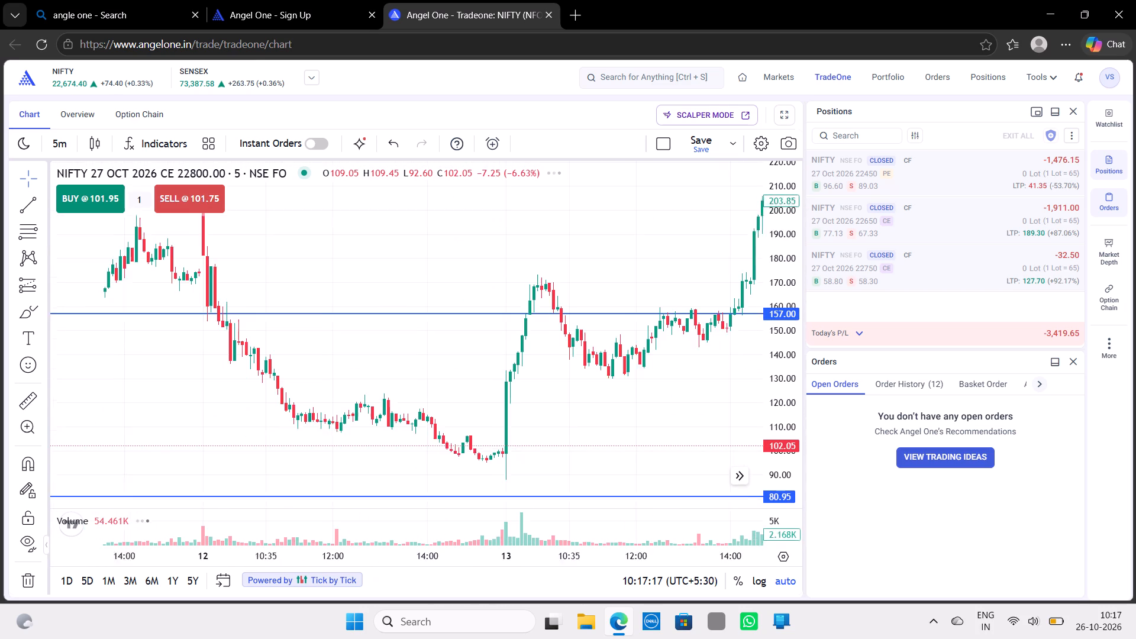
scroll(530, 337, "right", 1)
scroll(530, 337, "up", 2)
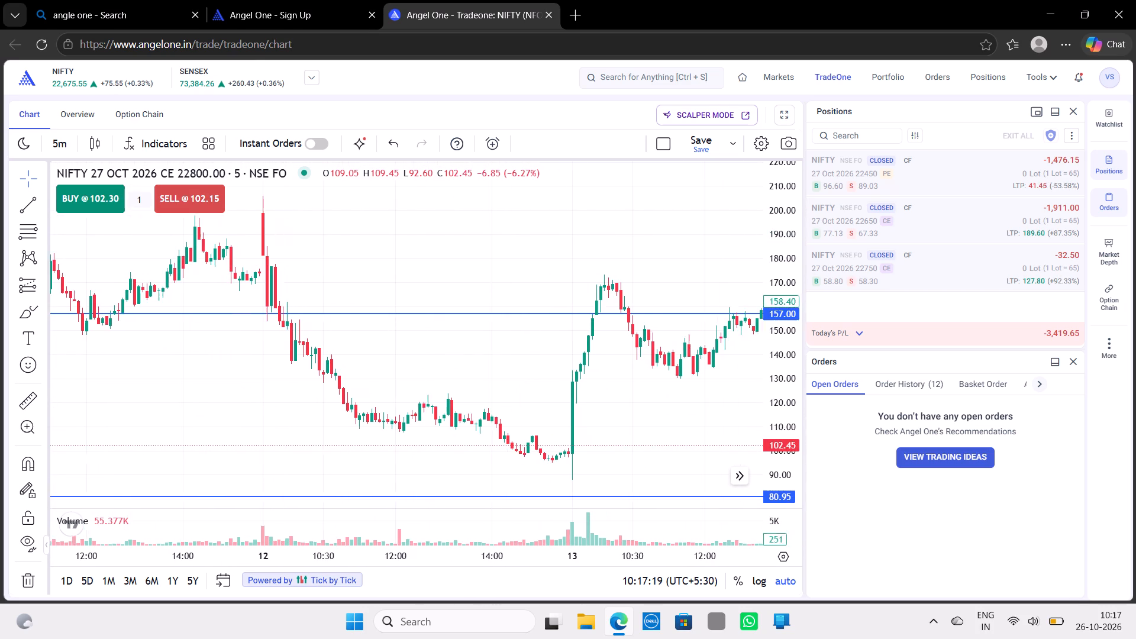
scroll(530, 337, "up", 1)
scroll(530, 337, "left", 1)
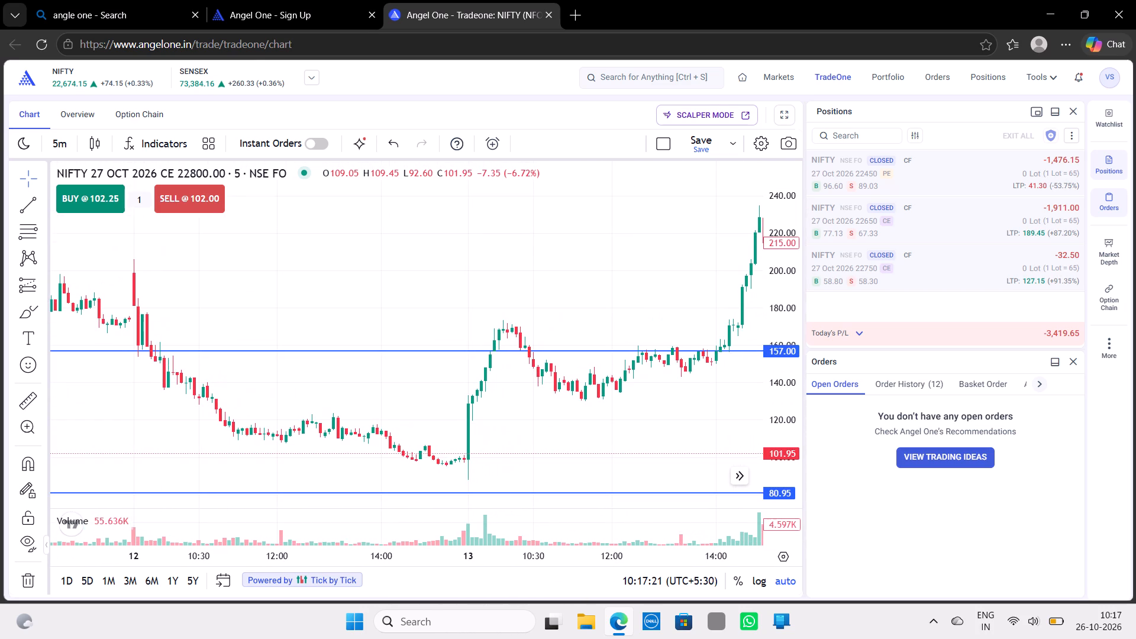
scroll(530, 337, "left", 1)
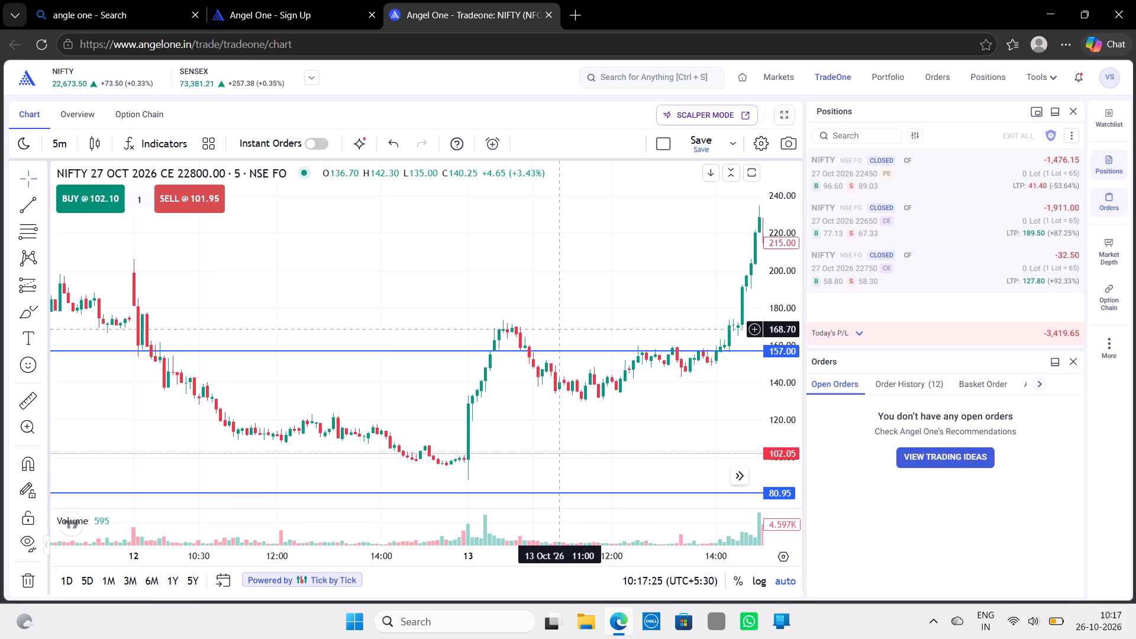
scroll(558, 329, "left", 1)
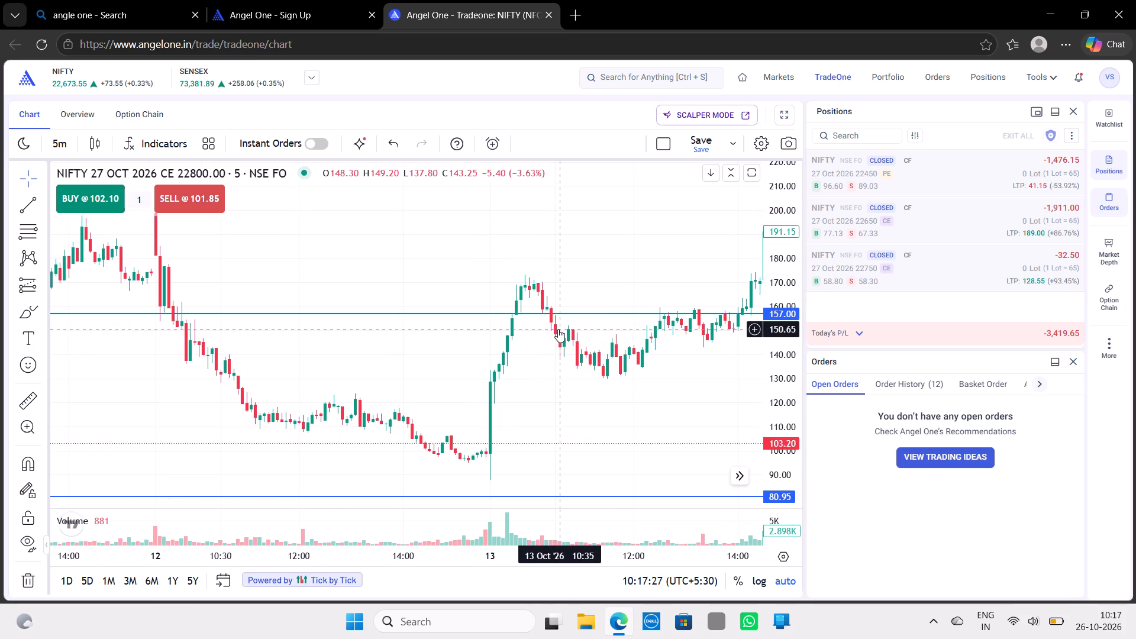
scroll(558, 329, "left", 1)
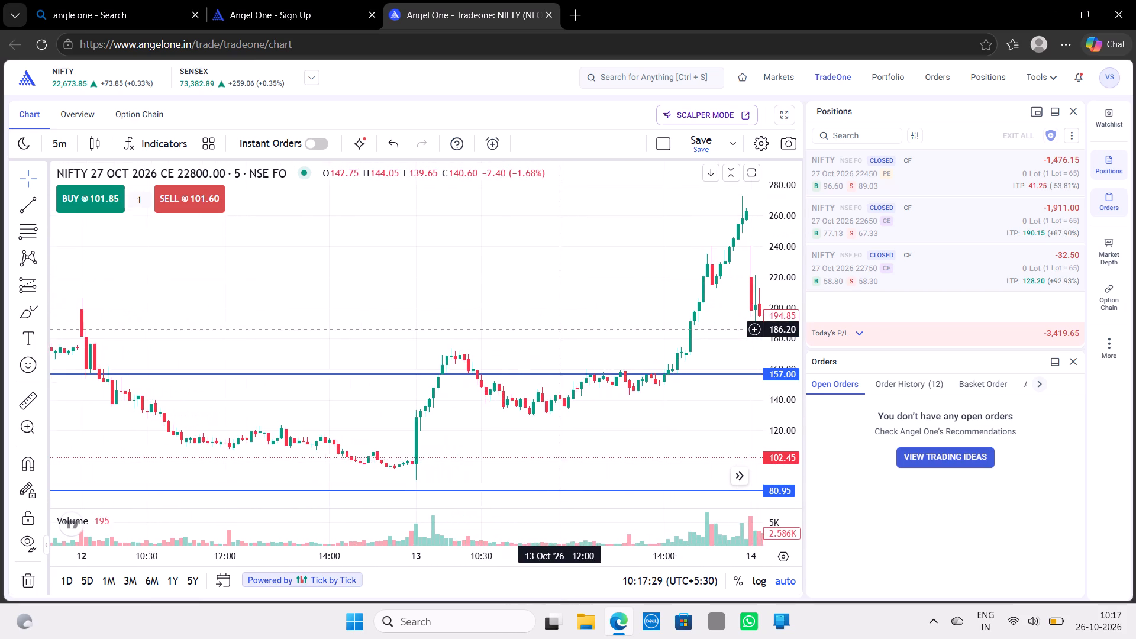
Return to the latest 26 October candles and examine them against the 157.00 and 80.95 levels.
scroll(558, 329, "right", 2)
scroll(558, 329, "left", 6)
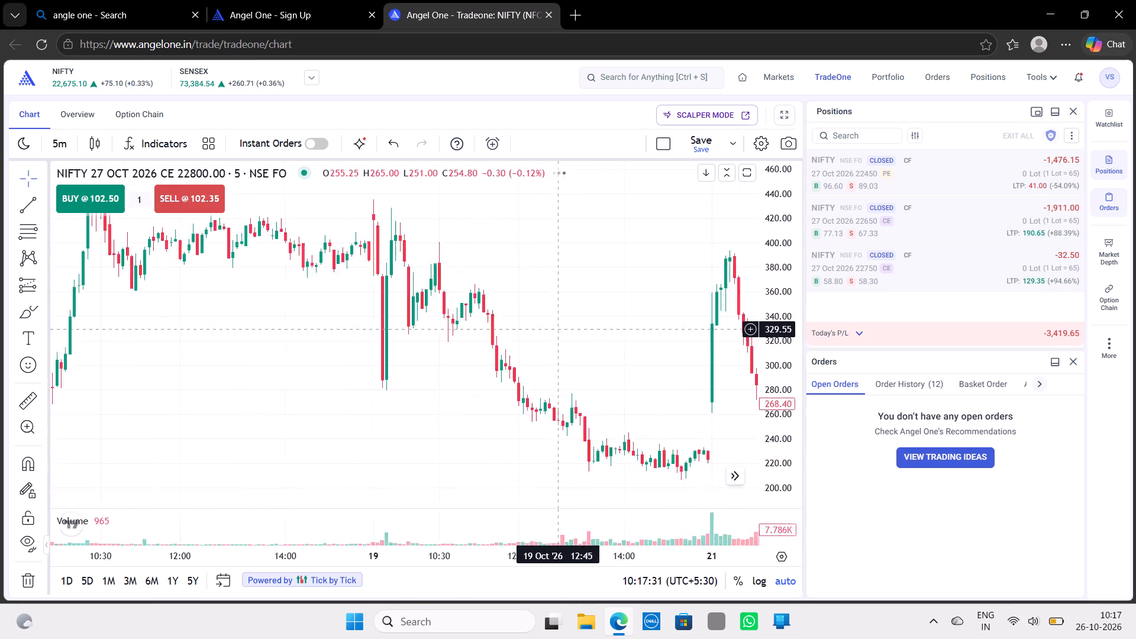
scroll(558, 329, "left", 4)
scroll(558, 329, "right", 2)
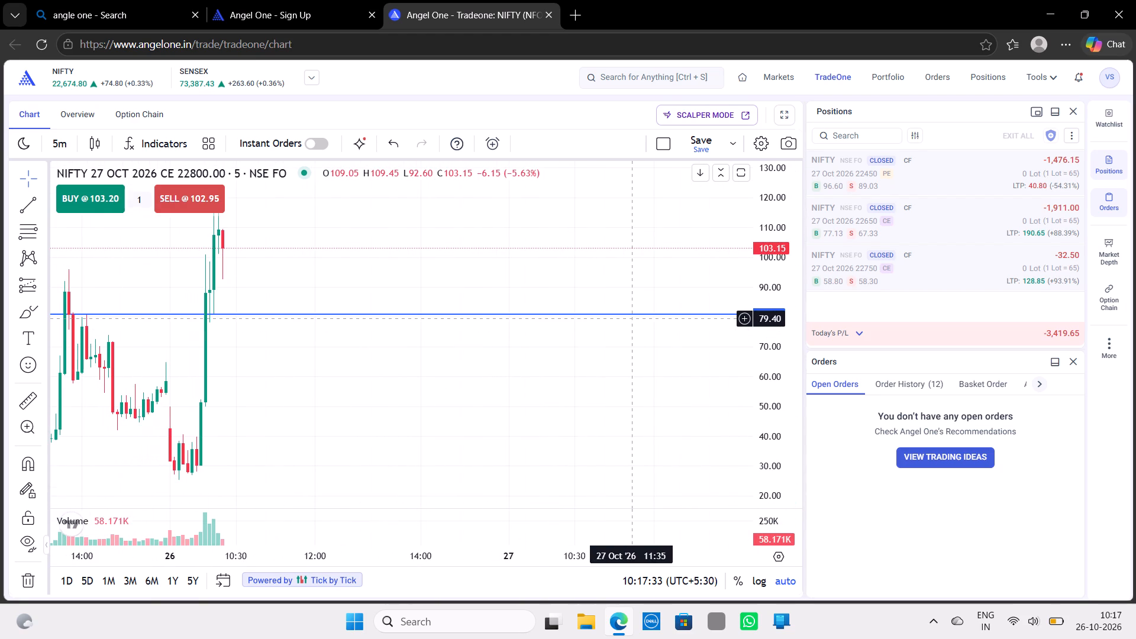
left_click(669, 247)
scroll(702, 282, "up", 1)
scroll(702, 282, "right", 2)
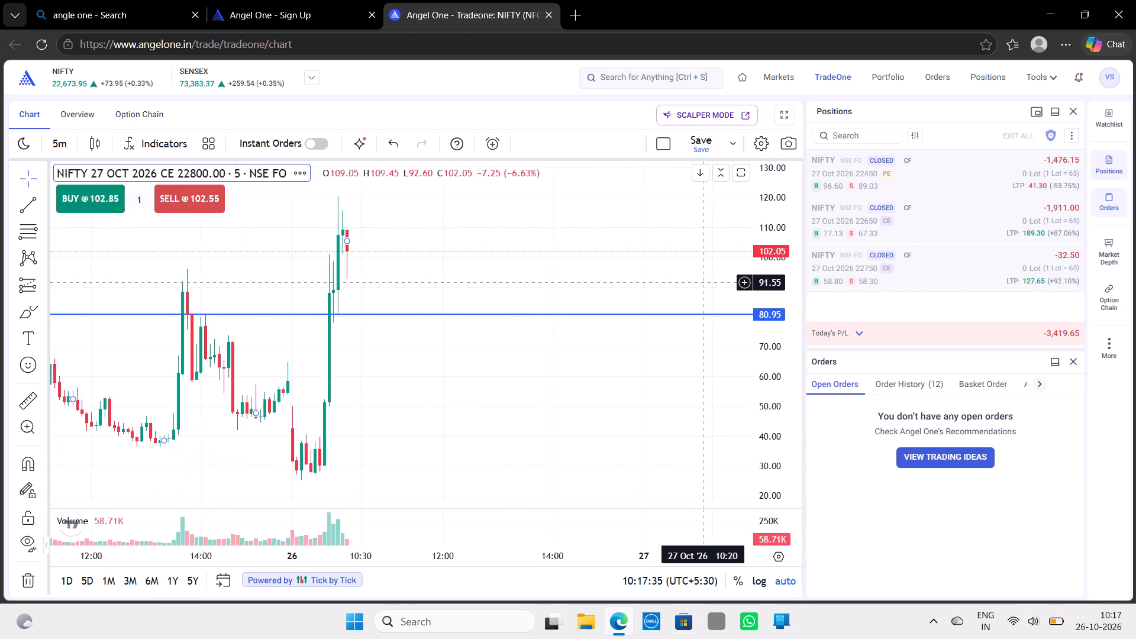
scroll(702, 282, "right", 4)
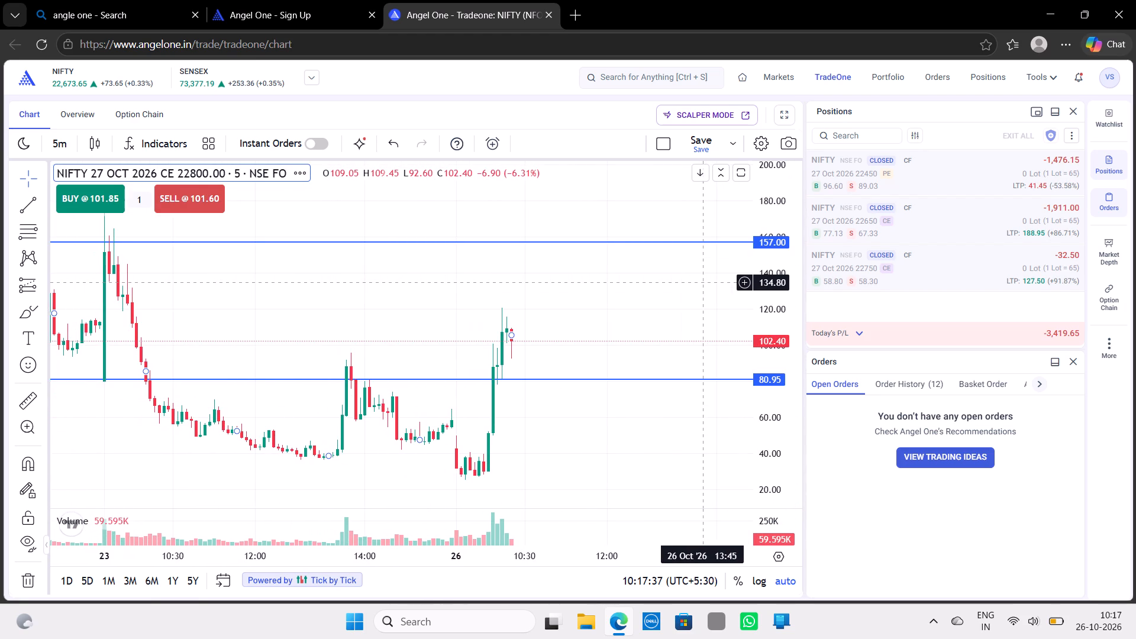
left_click(640, 335)
left_click(615, 414)
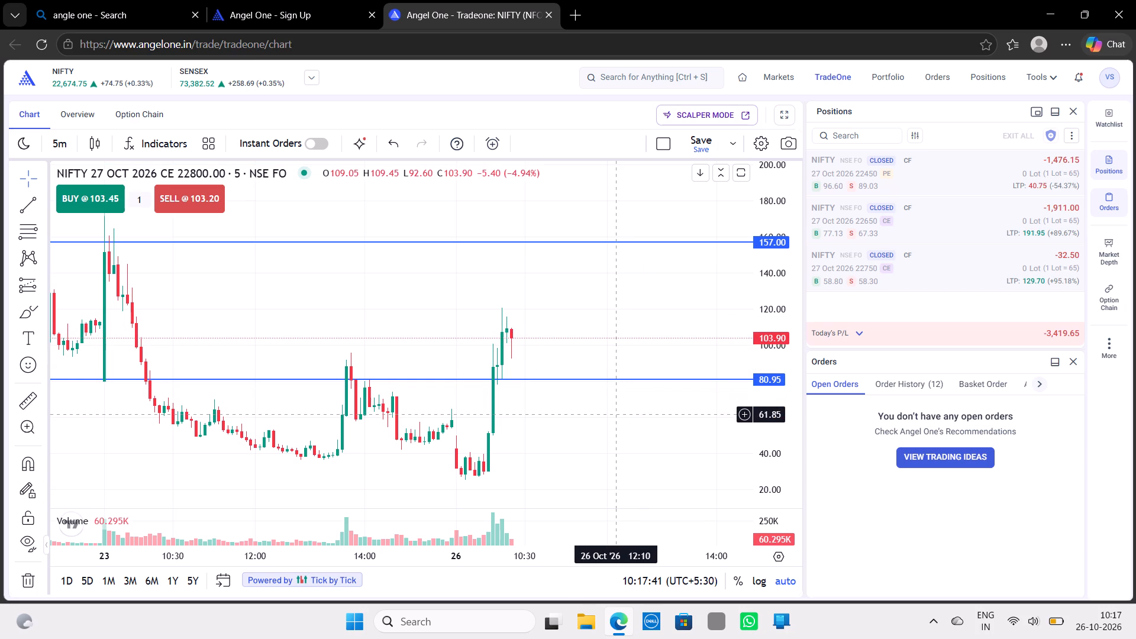
left_click(648, 342)
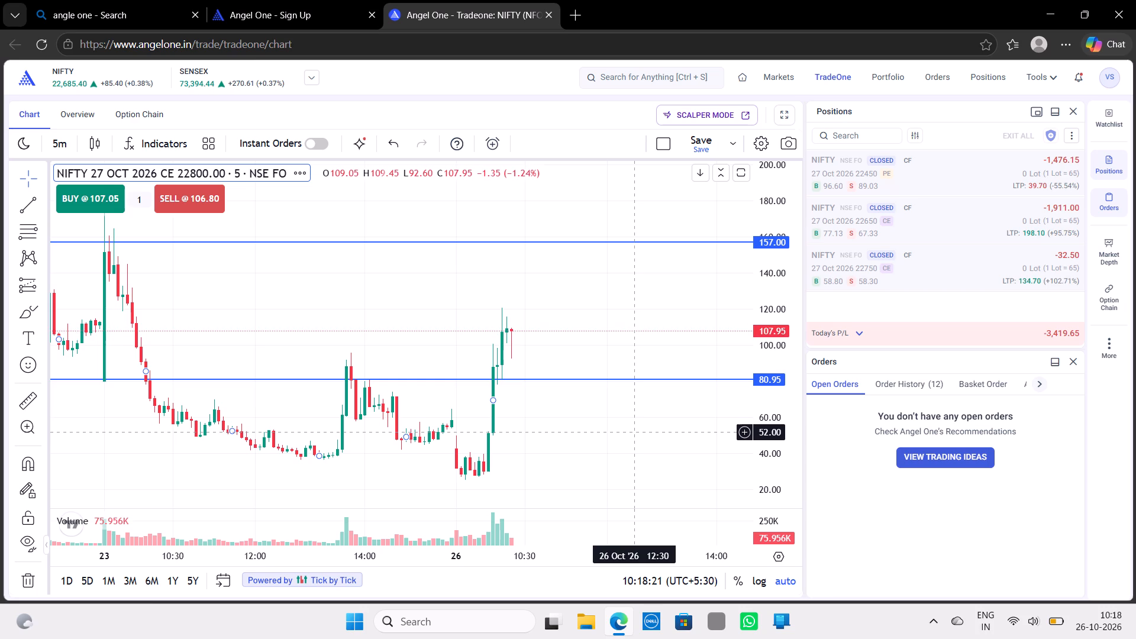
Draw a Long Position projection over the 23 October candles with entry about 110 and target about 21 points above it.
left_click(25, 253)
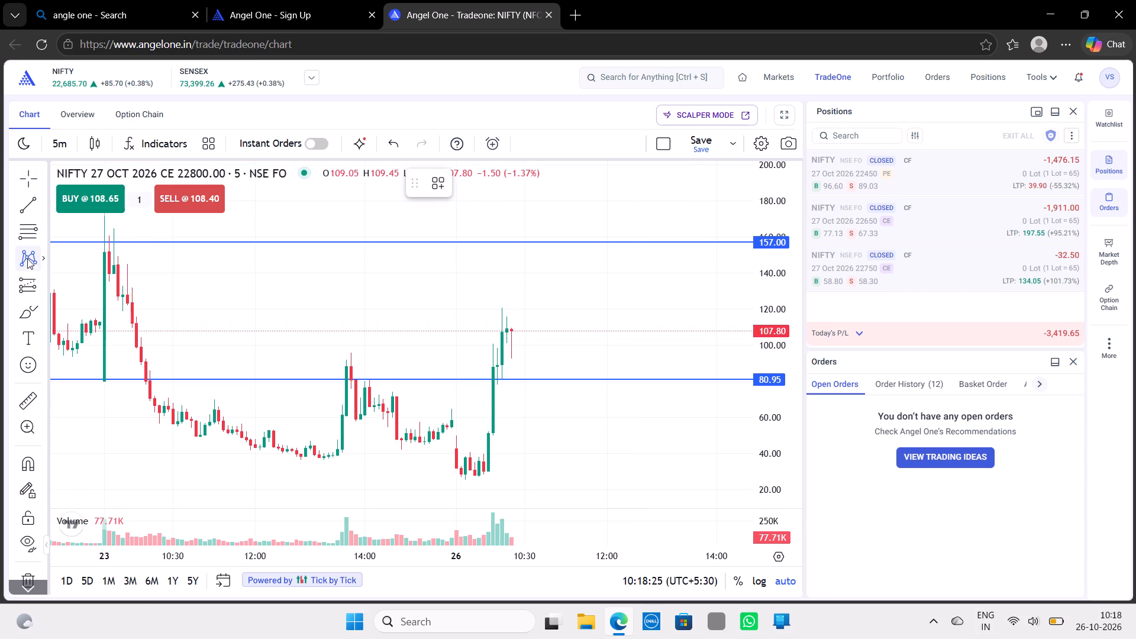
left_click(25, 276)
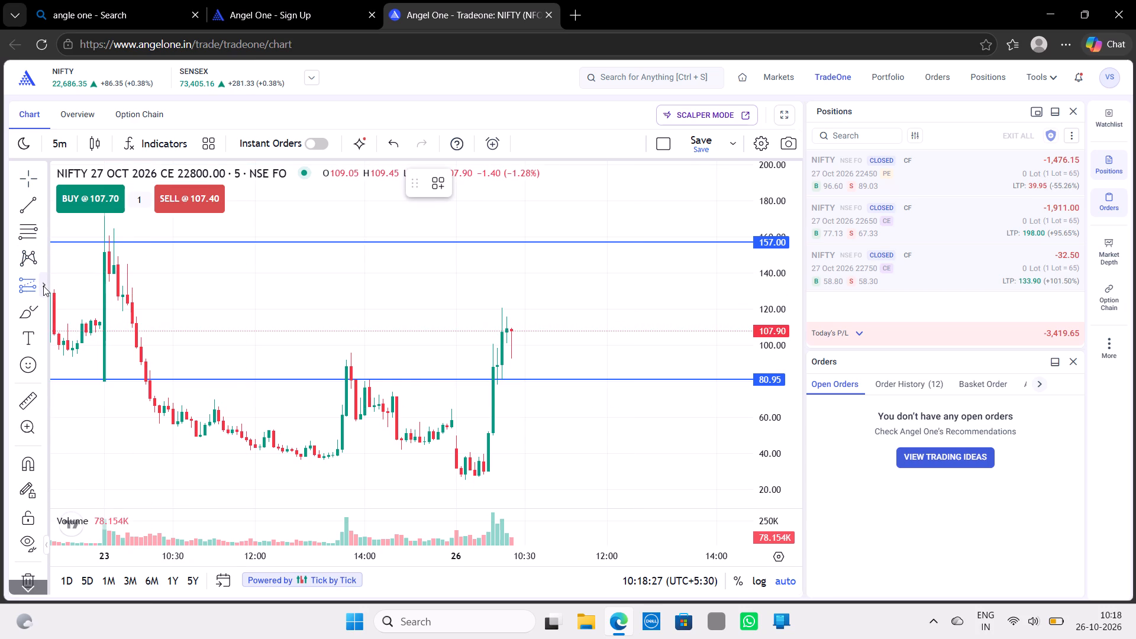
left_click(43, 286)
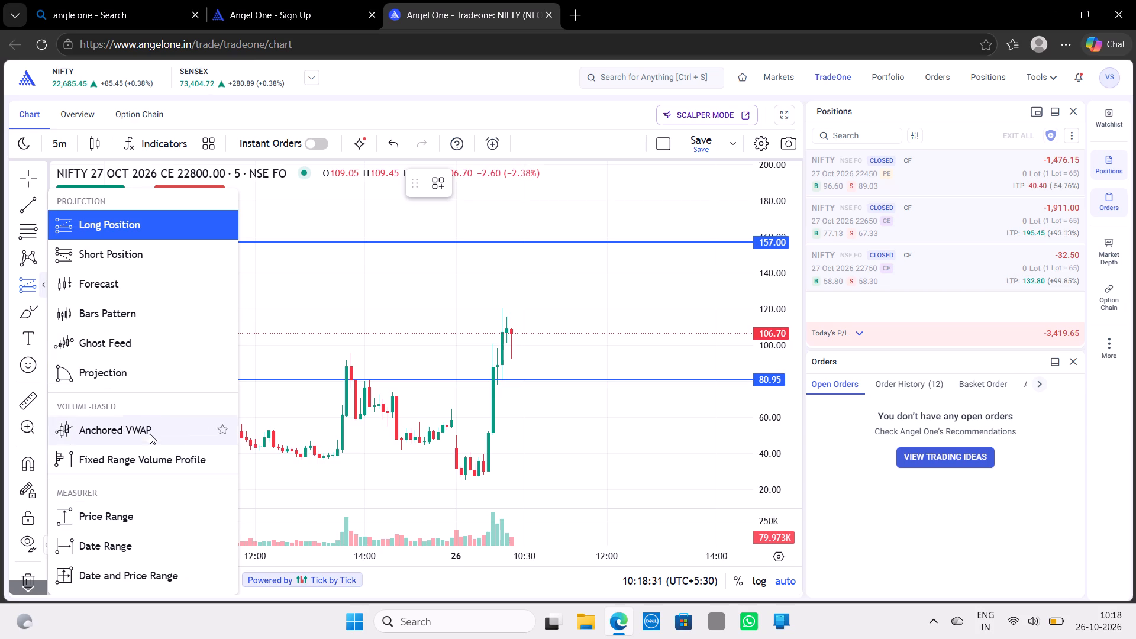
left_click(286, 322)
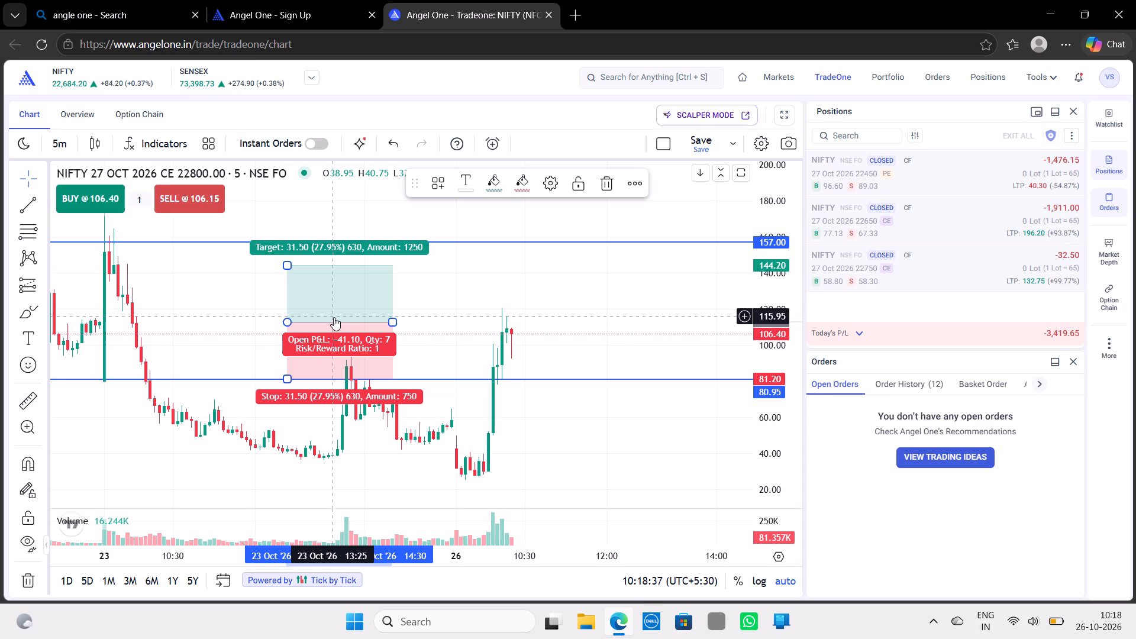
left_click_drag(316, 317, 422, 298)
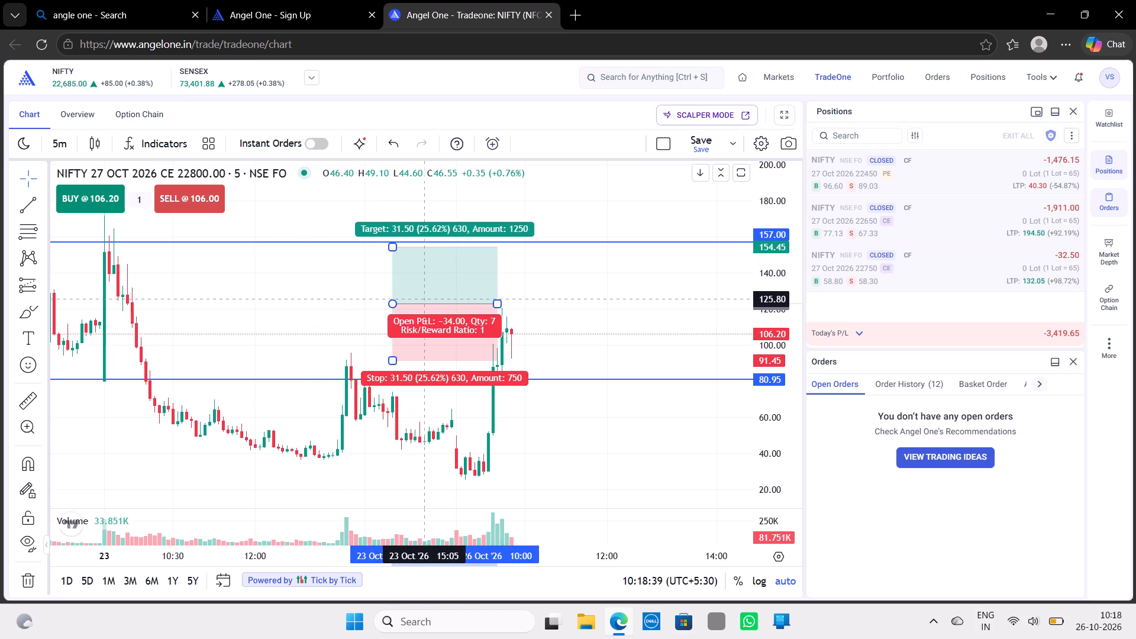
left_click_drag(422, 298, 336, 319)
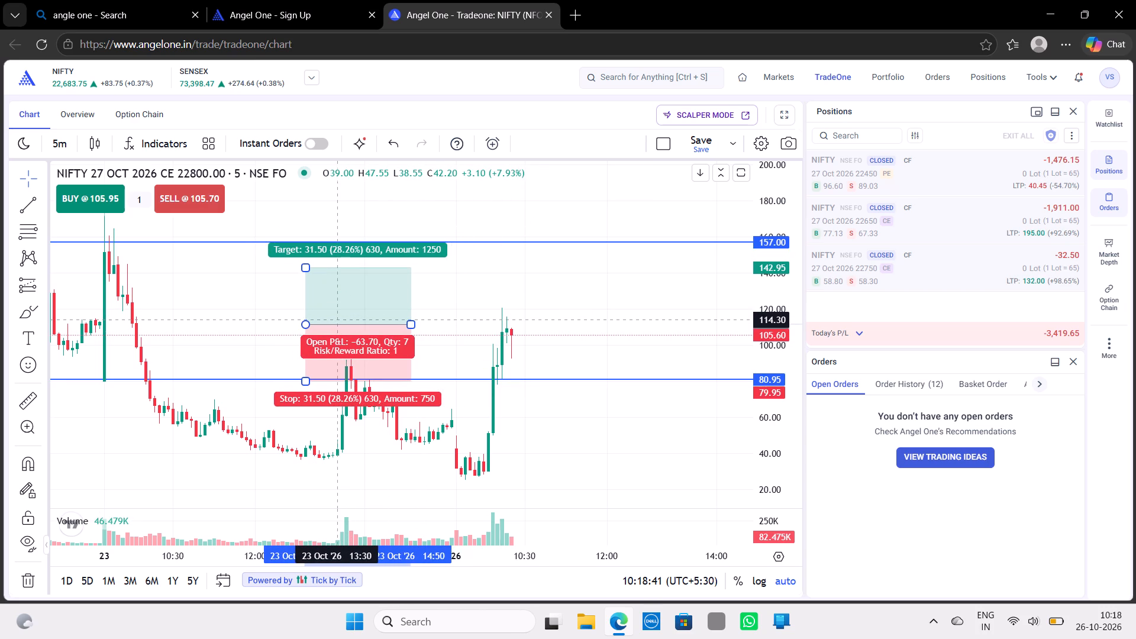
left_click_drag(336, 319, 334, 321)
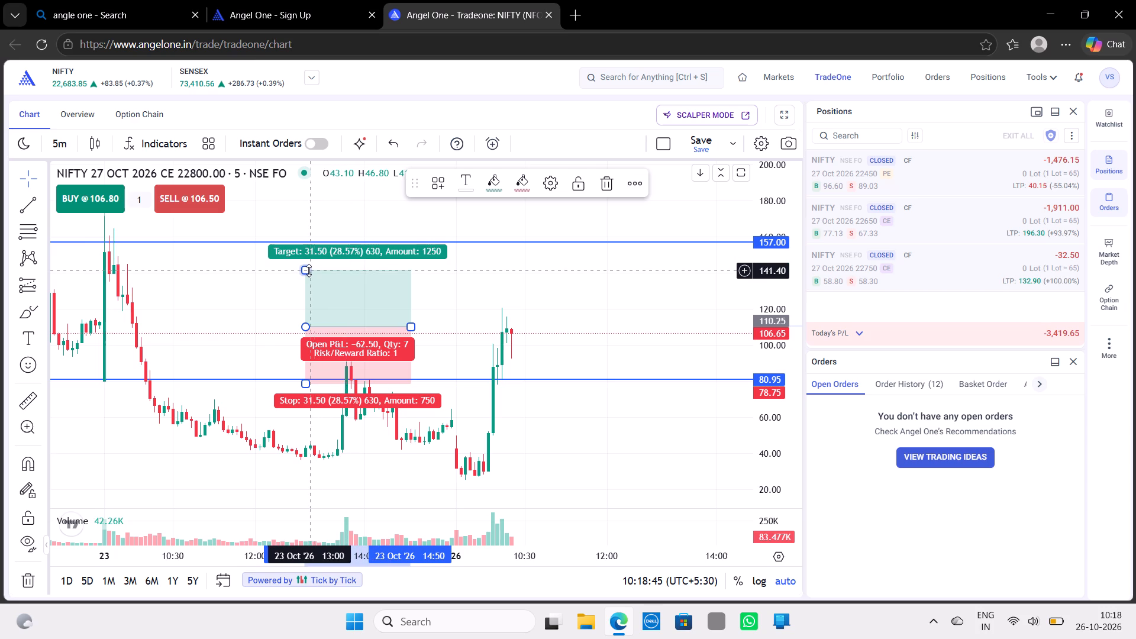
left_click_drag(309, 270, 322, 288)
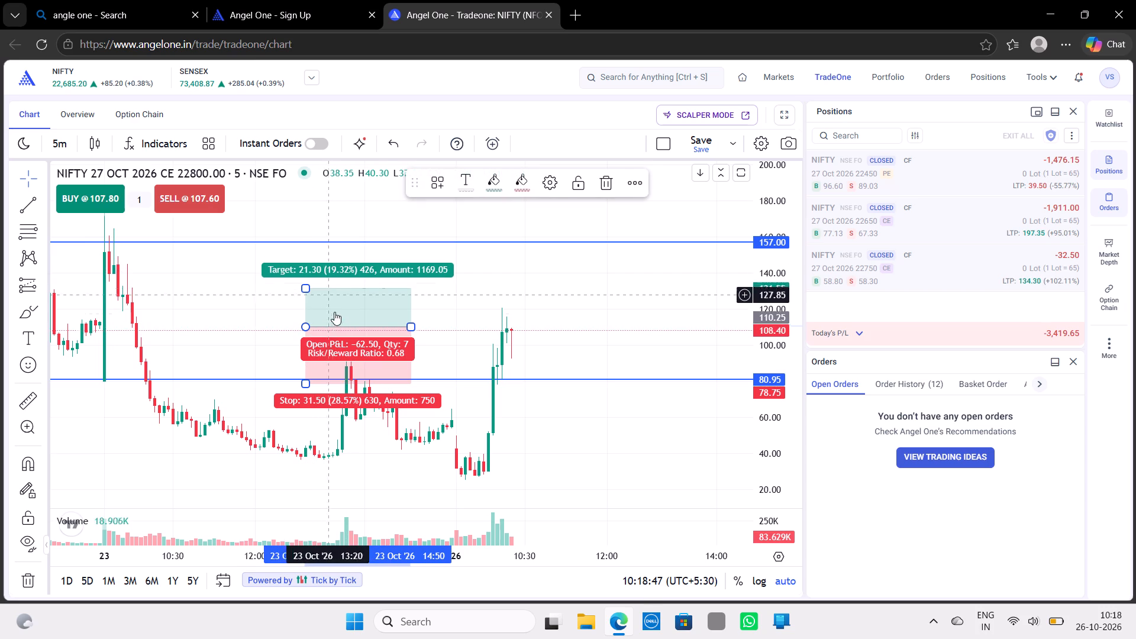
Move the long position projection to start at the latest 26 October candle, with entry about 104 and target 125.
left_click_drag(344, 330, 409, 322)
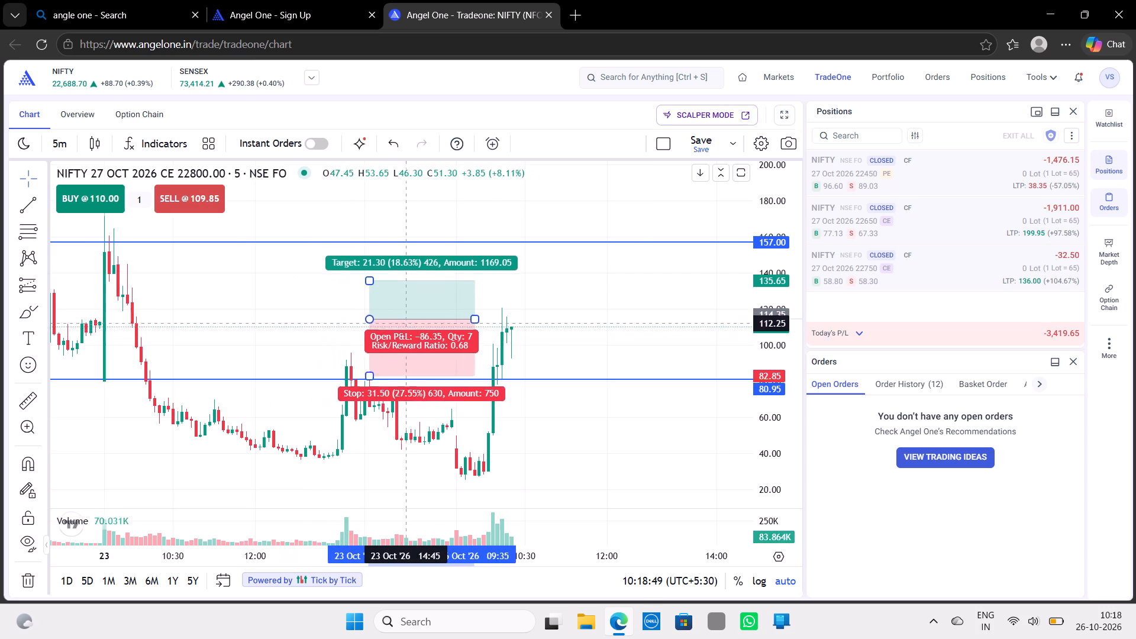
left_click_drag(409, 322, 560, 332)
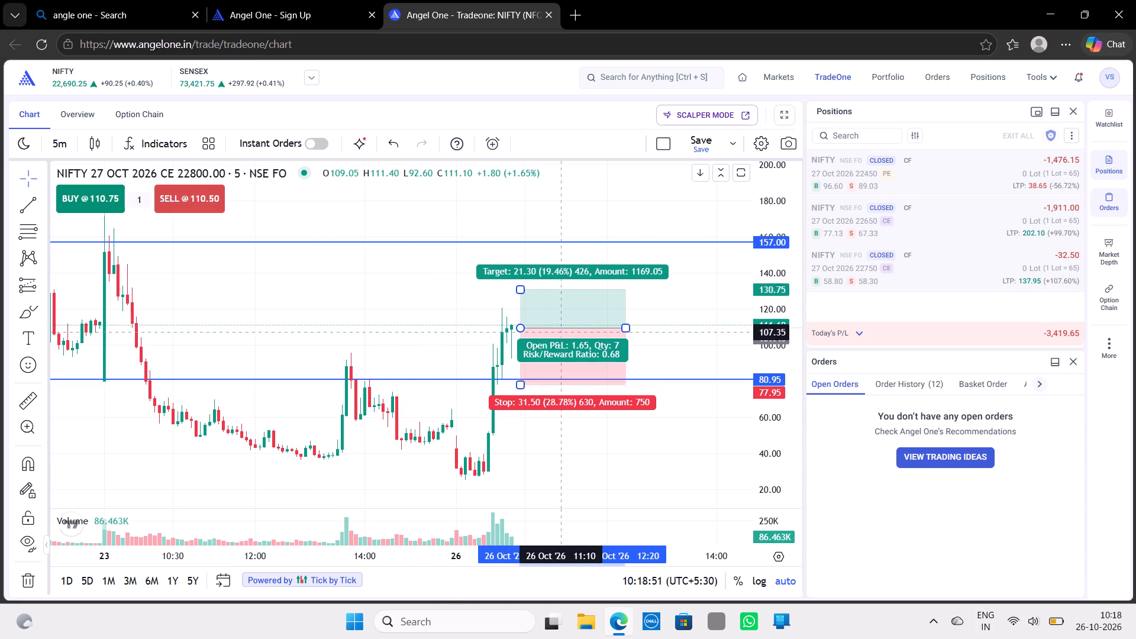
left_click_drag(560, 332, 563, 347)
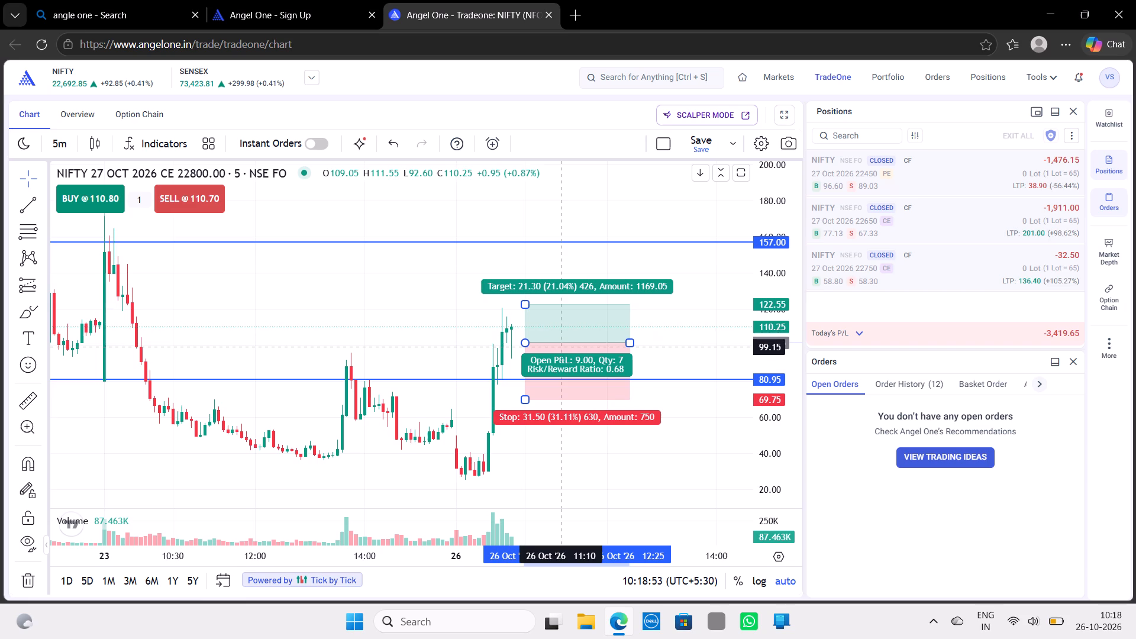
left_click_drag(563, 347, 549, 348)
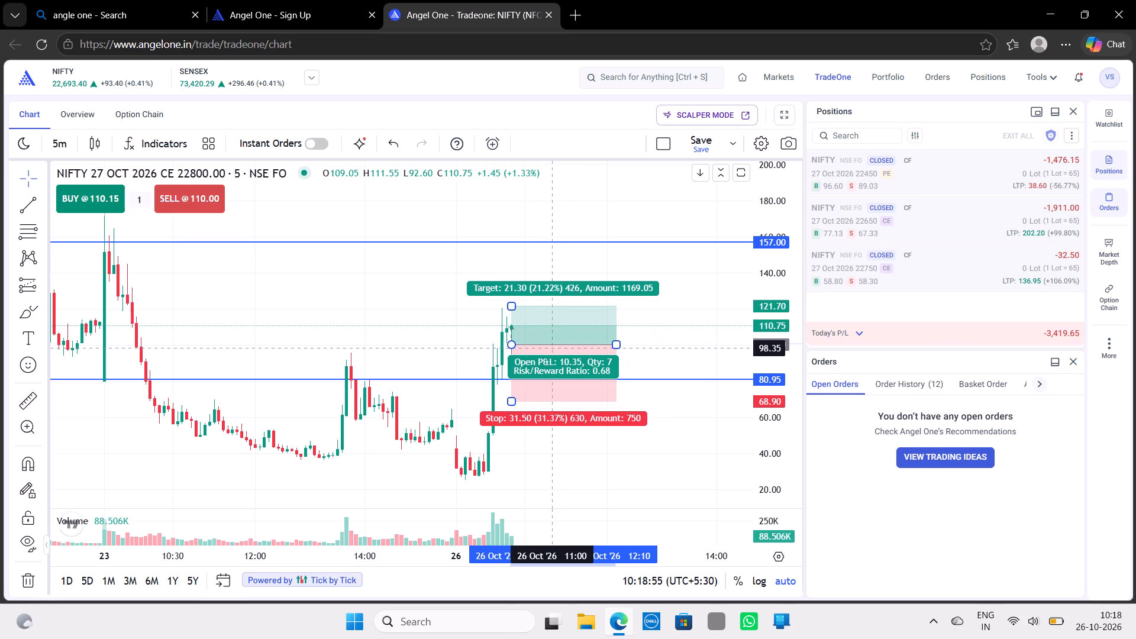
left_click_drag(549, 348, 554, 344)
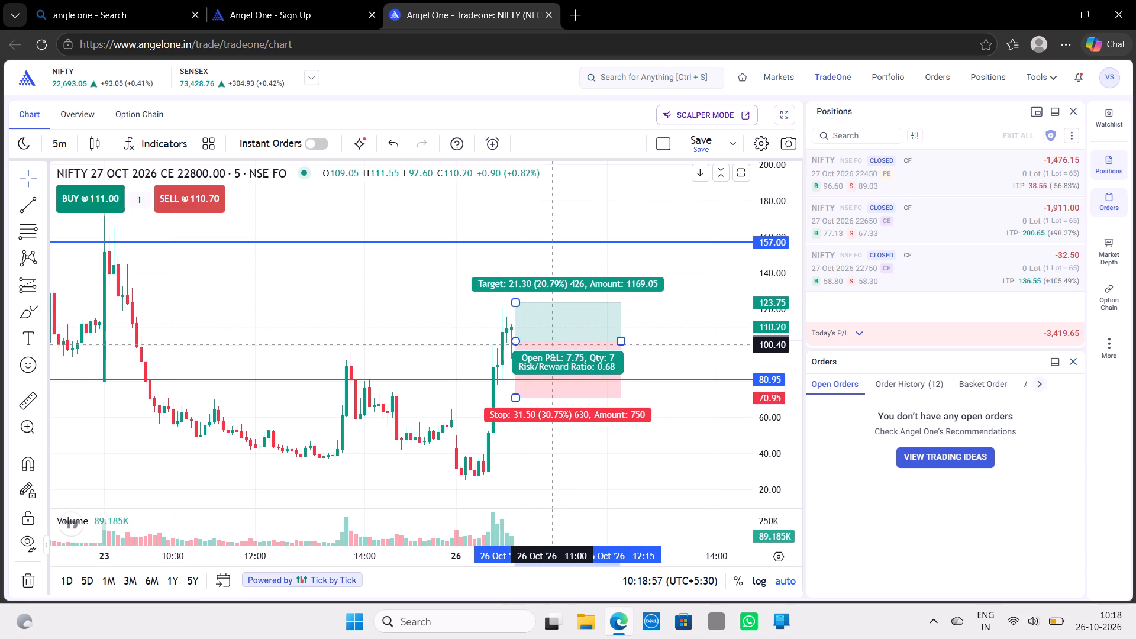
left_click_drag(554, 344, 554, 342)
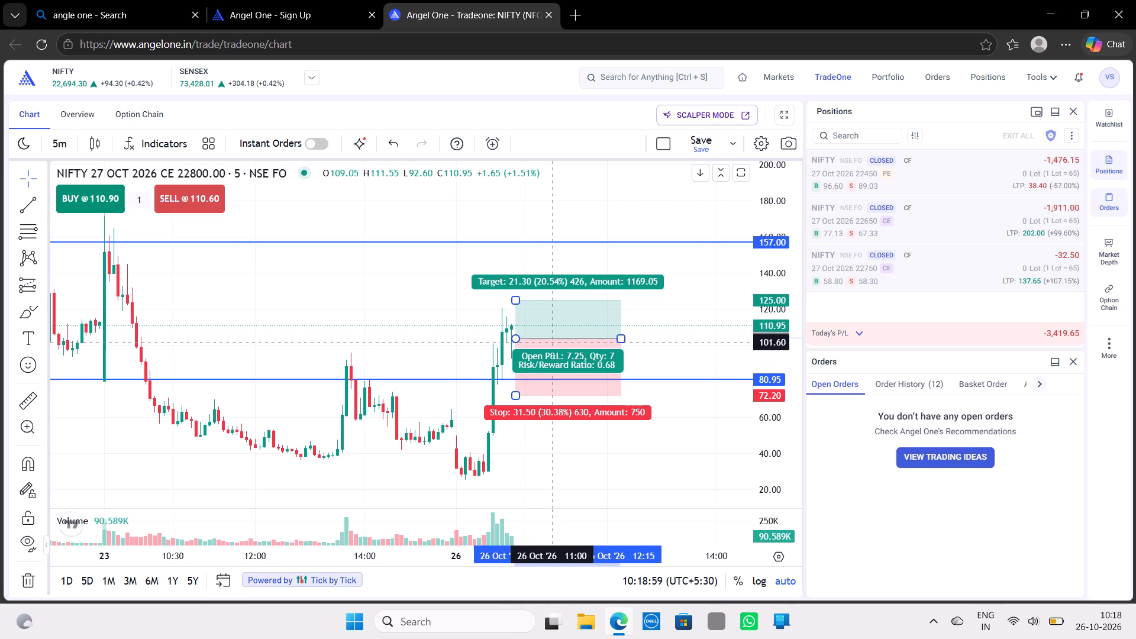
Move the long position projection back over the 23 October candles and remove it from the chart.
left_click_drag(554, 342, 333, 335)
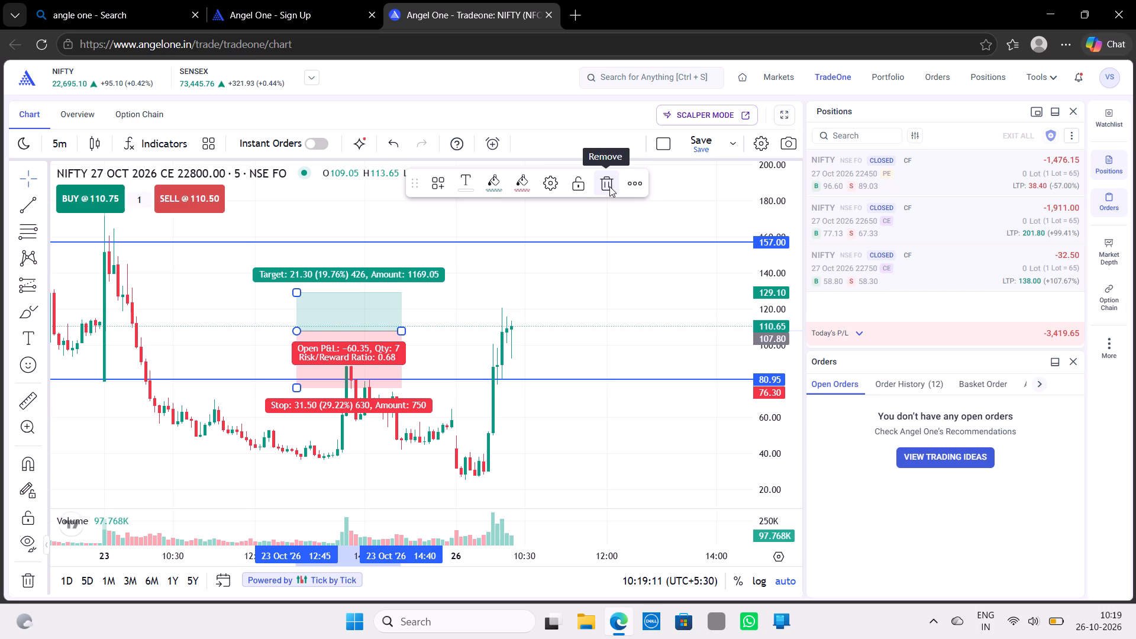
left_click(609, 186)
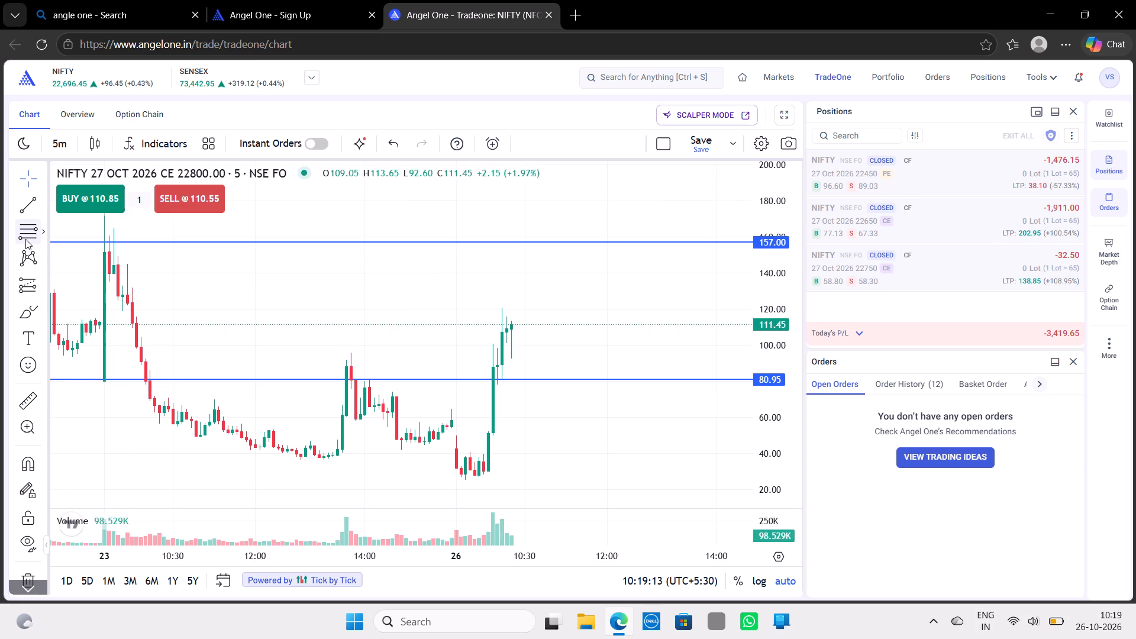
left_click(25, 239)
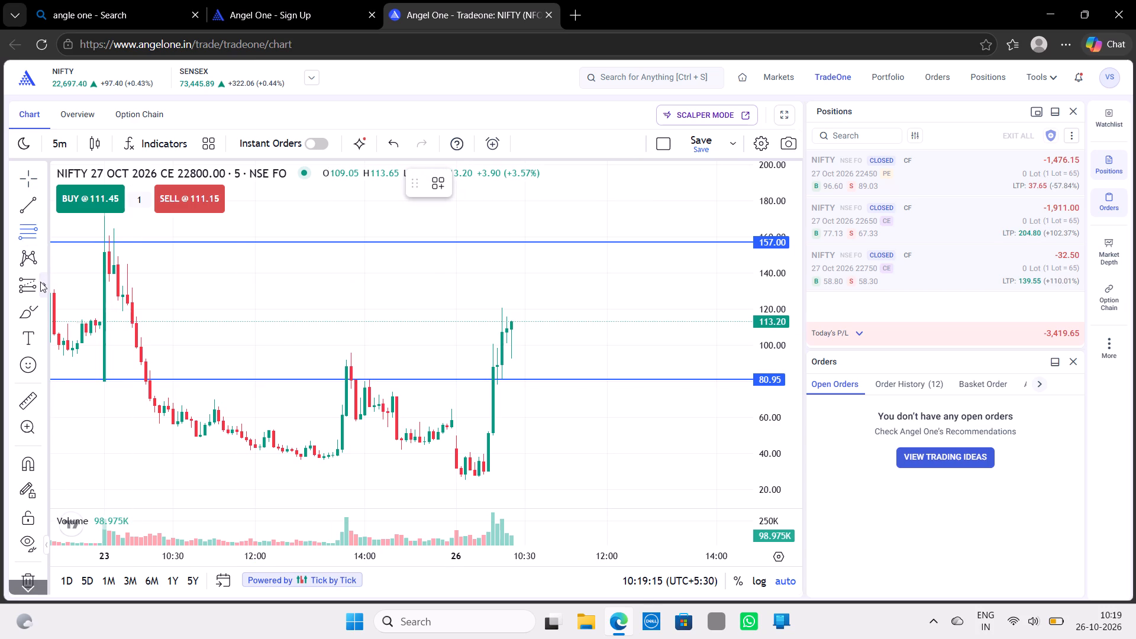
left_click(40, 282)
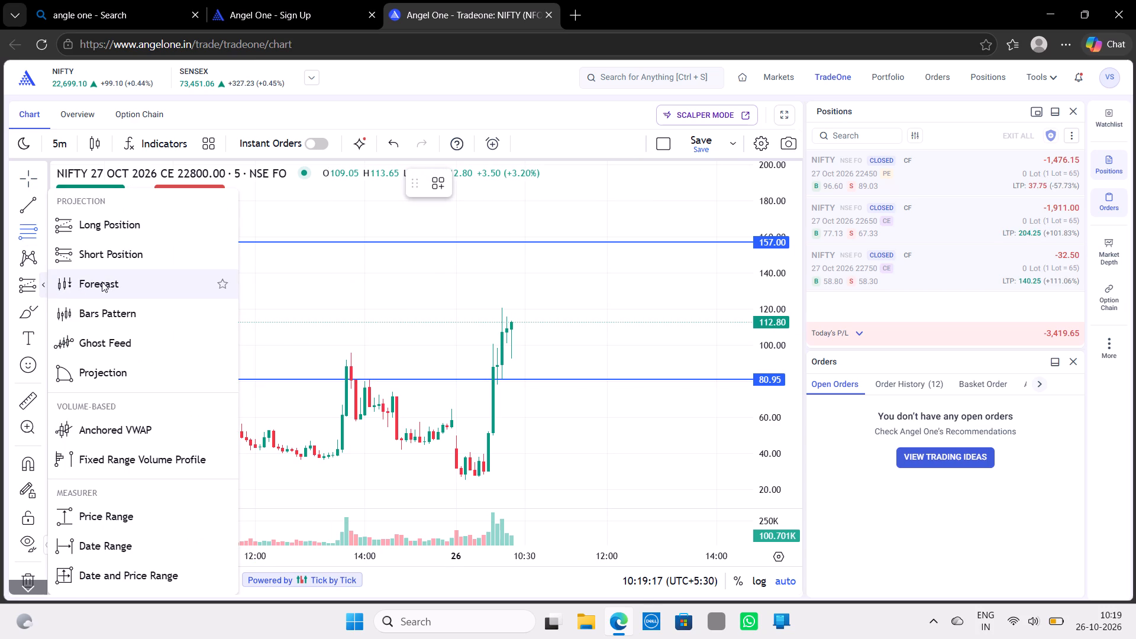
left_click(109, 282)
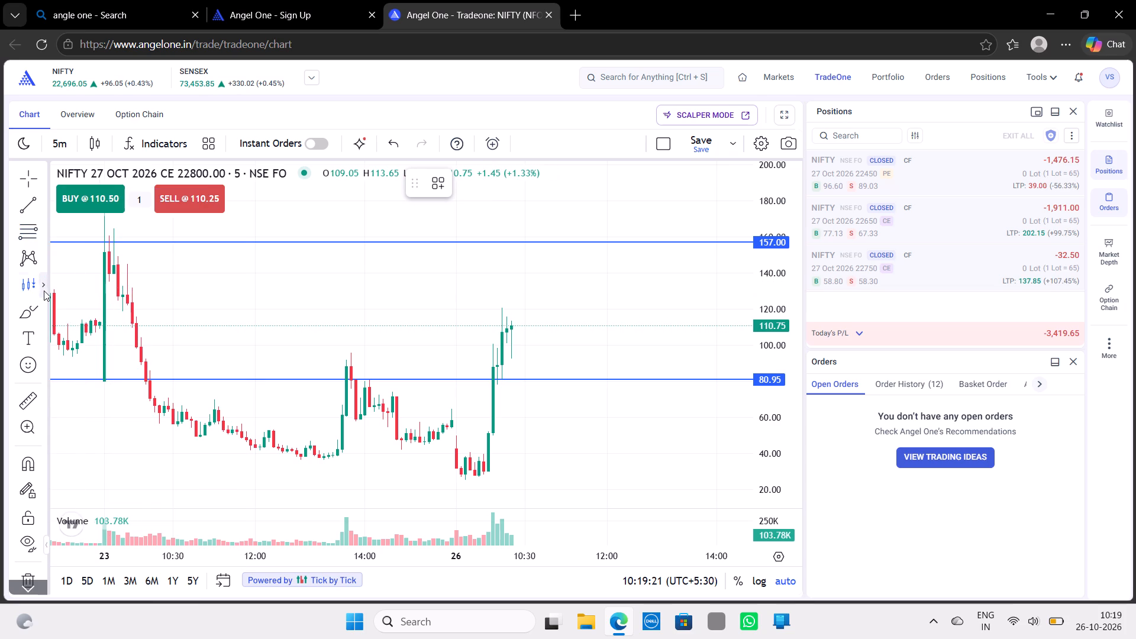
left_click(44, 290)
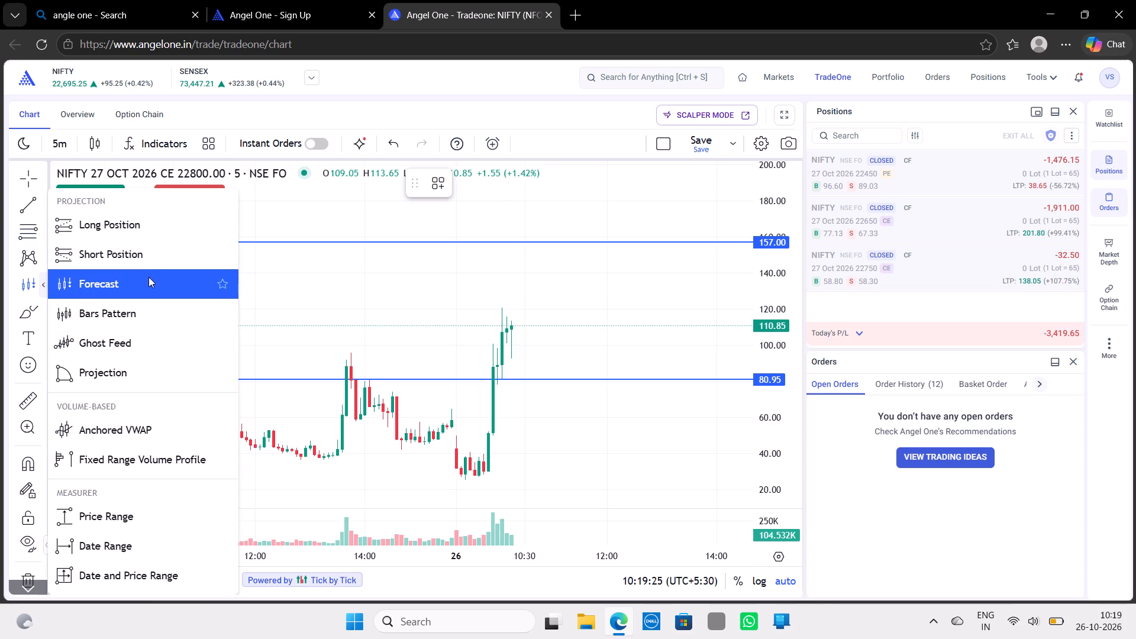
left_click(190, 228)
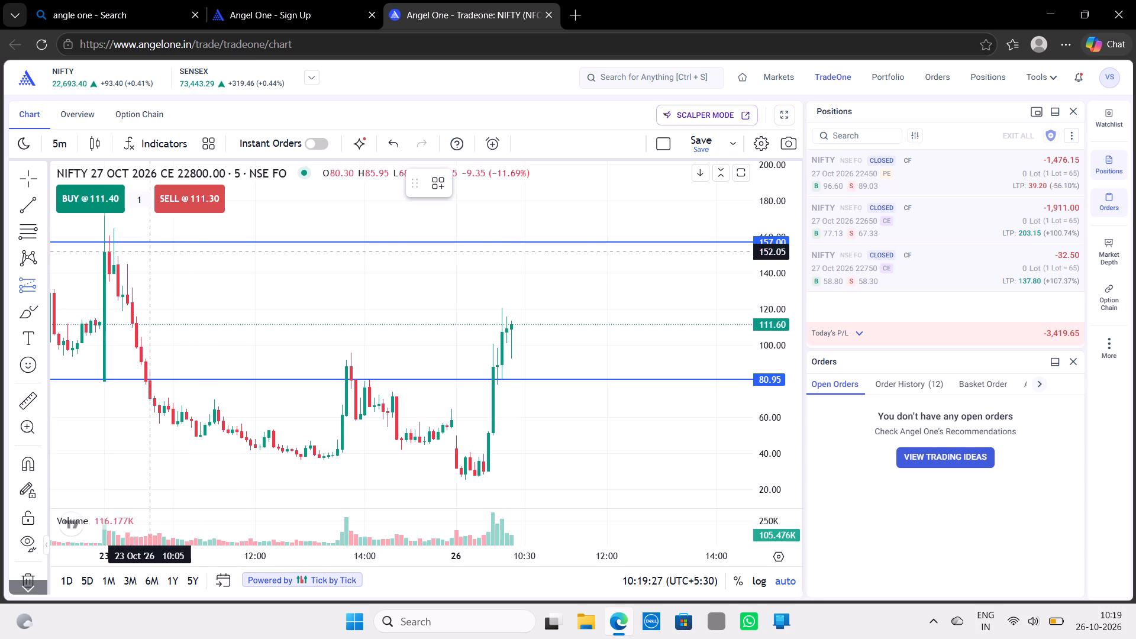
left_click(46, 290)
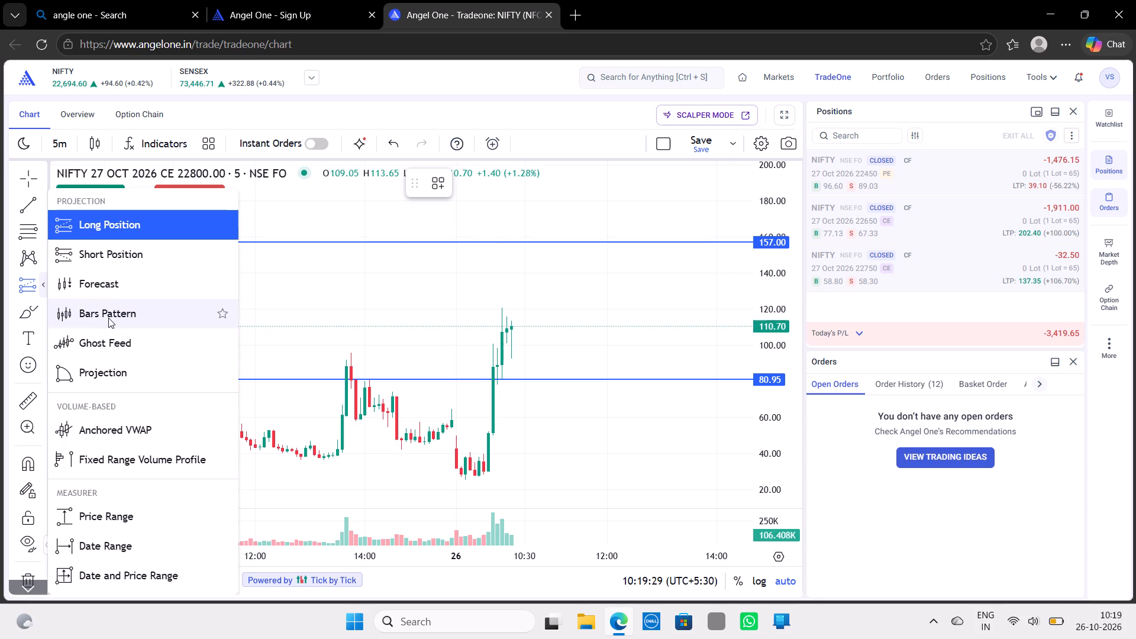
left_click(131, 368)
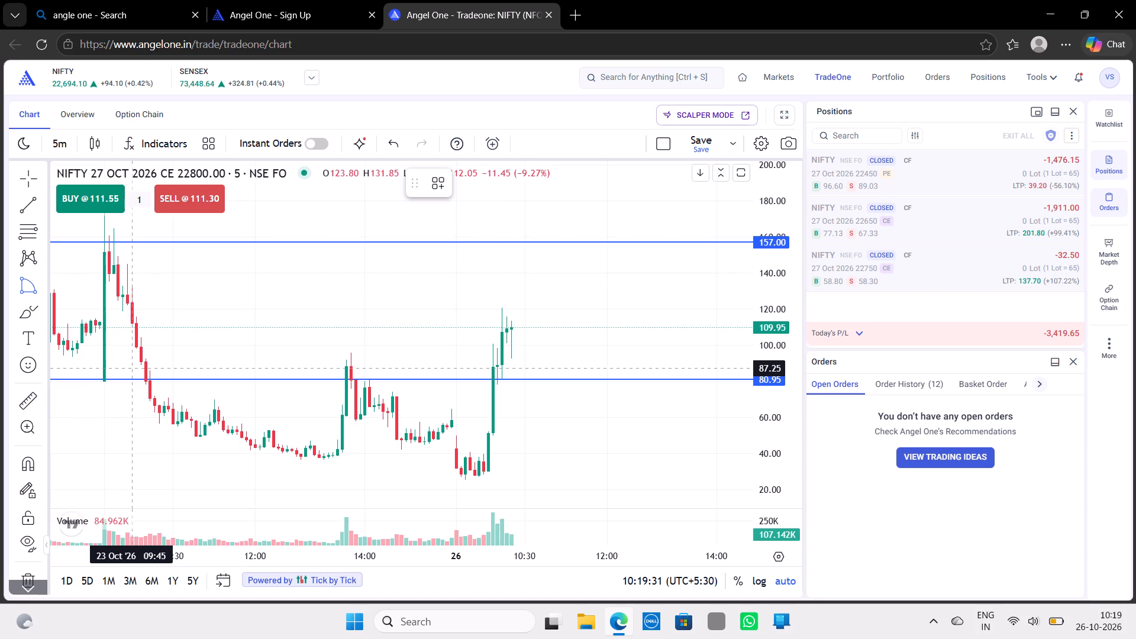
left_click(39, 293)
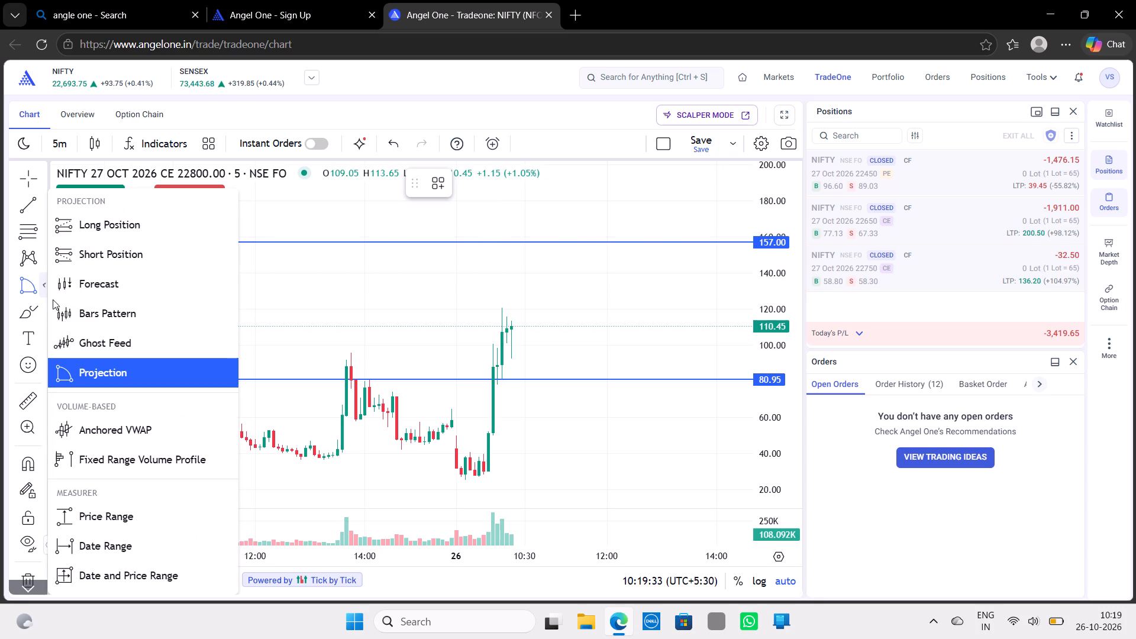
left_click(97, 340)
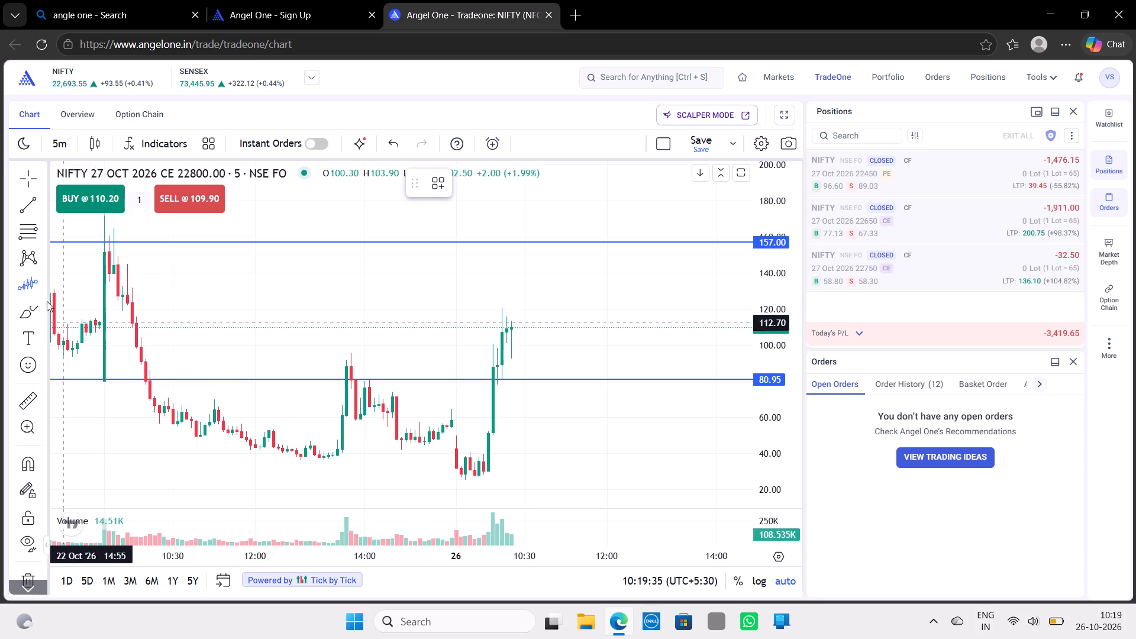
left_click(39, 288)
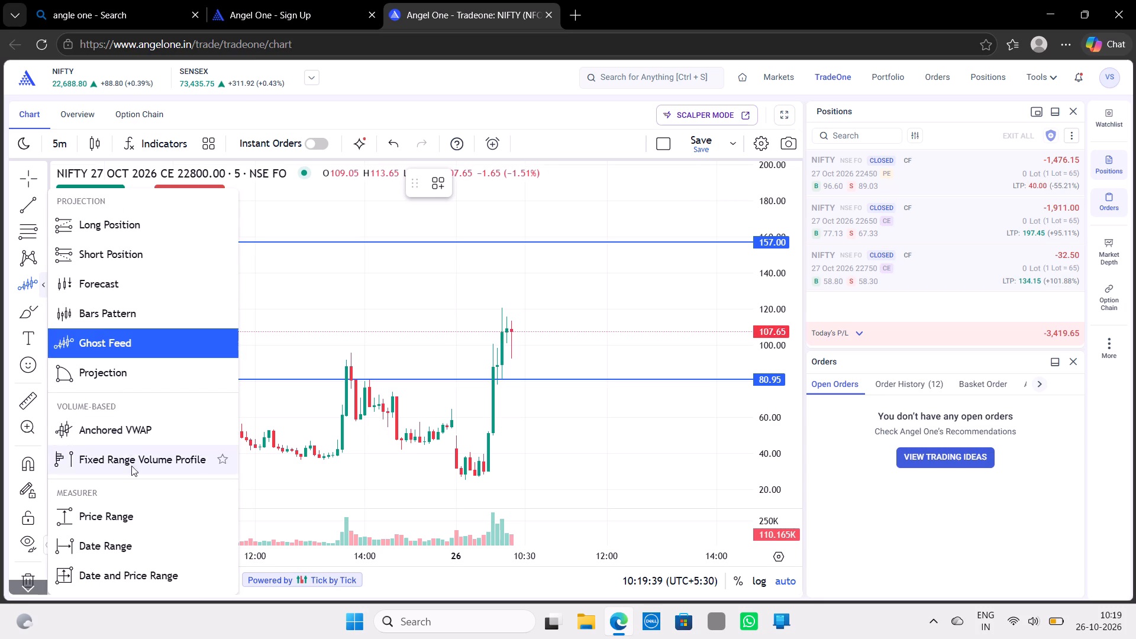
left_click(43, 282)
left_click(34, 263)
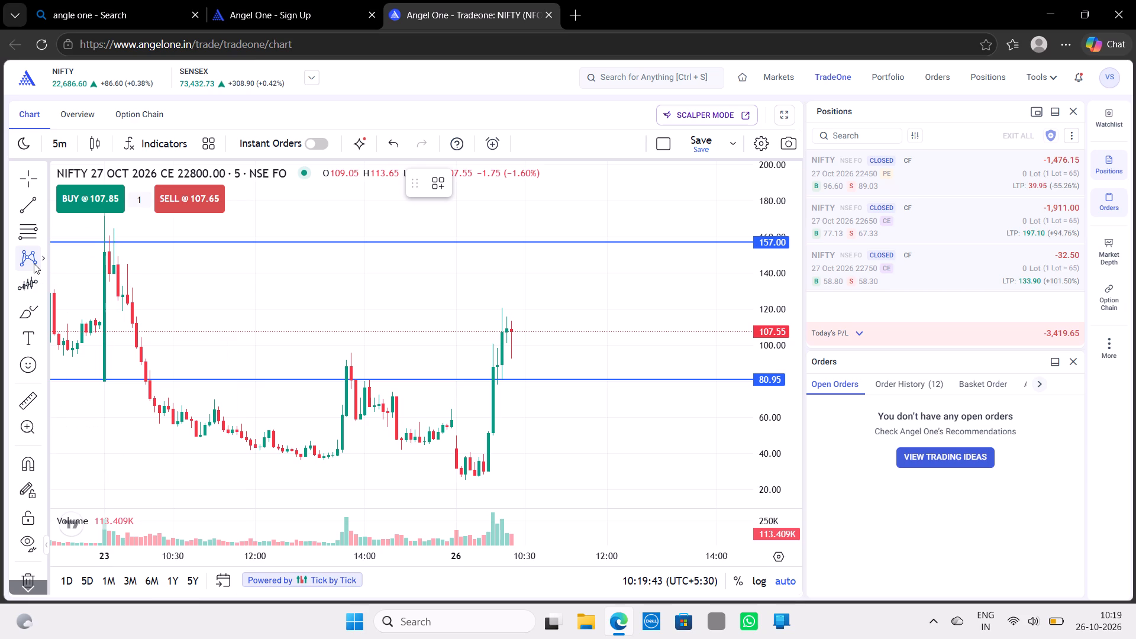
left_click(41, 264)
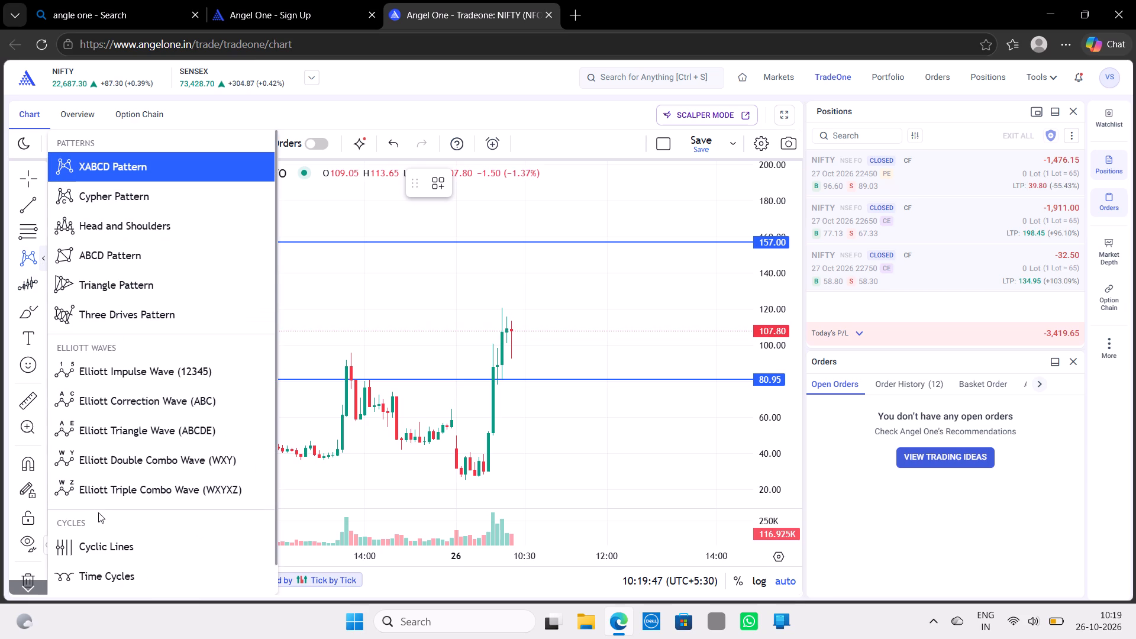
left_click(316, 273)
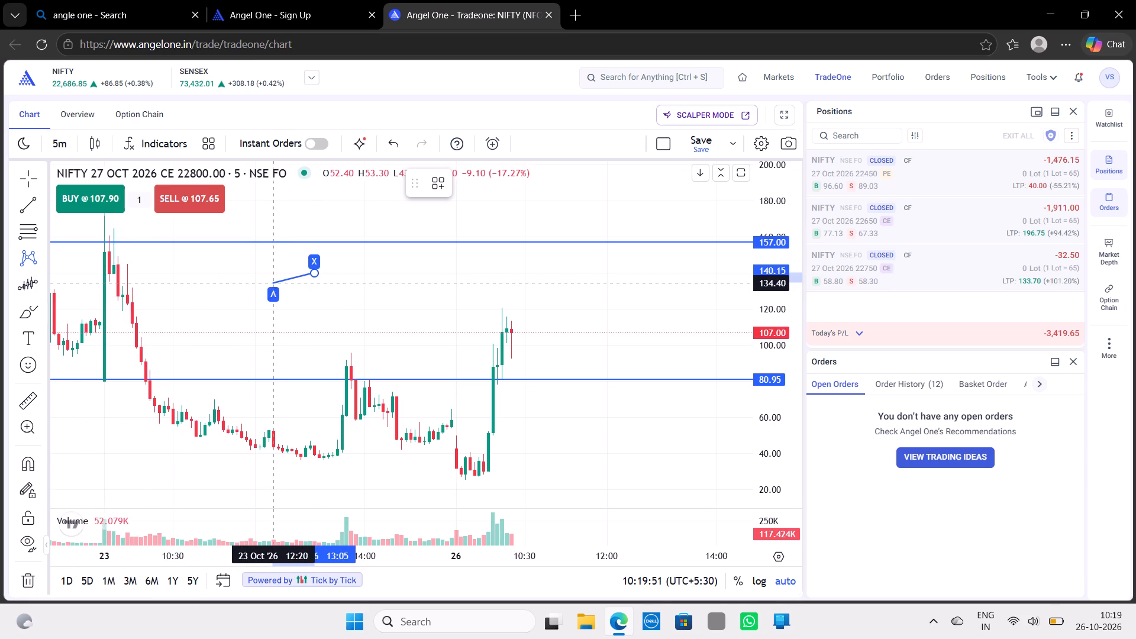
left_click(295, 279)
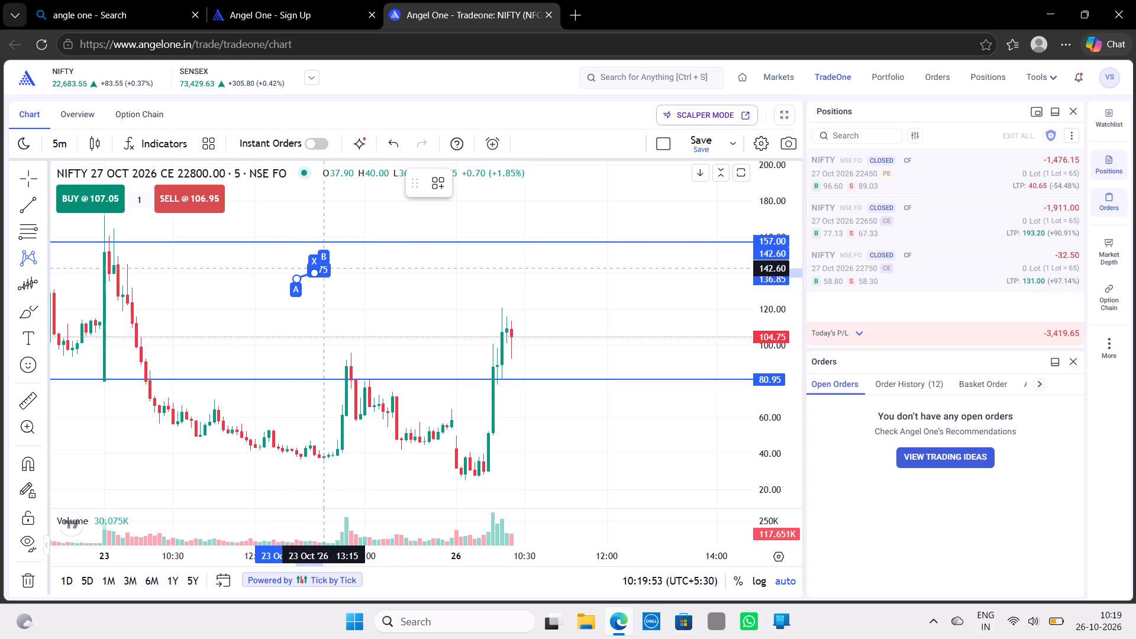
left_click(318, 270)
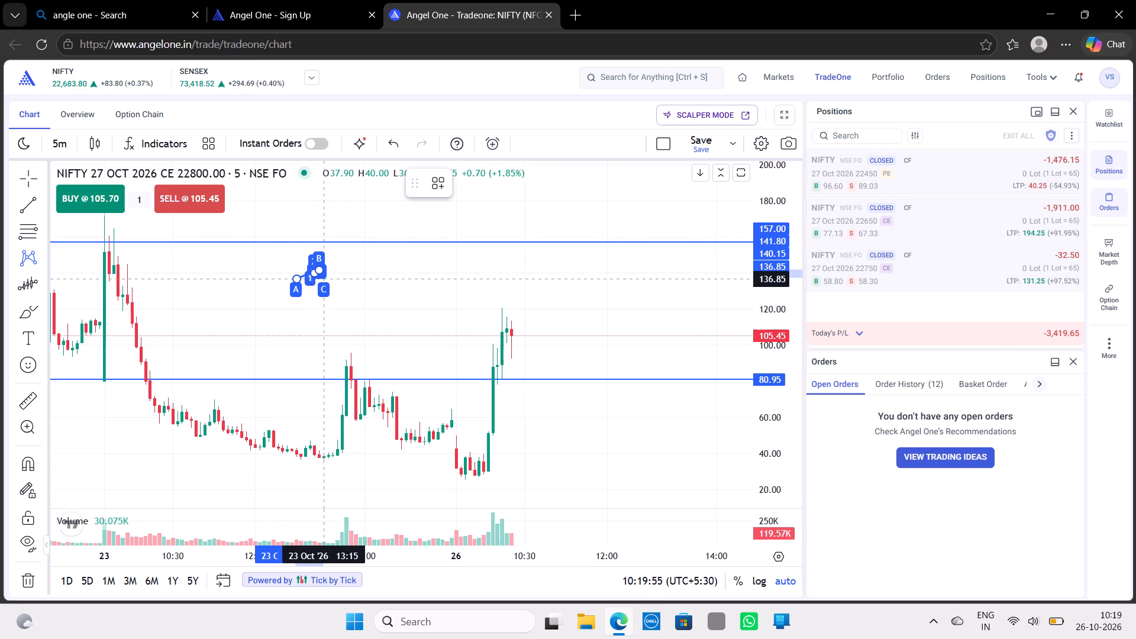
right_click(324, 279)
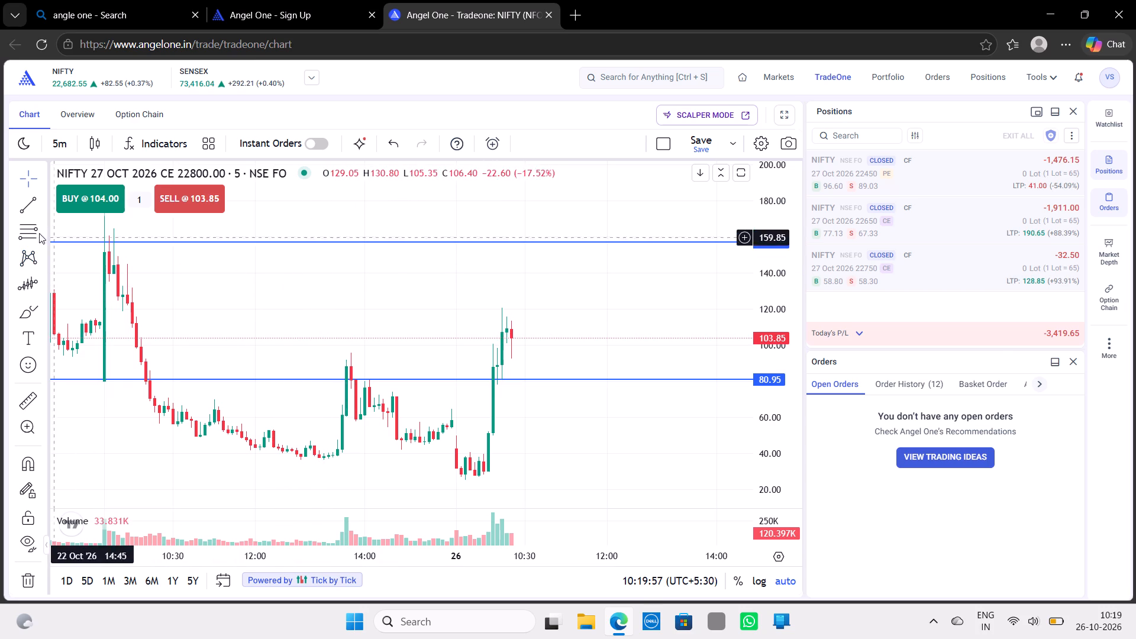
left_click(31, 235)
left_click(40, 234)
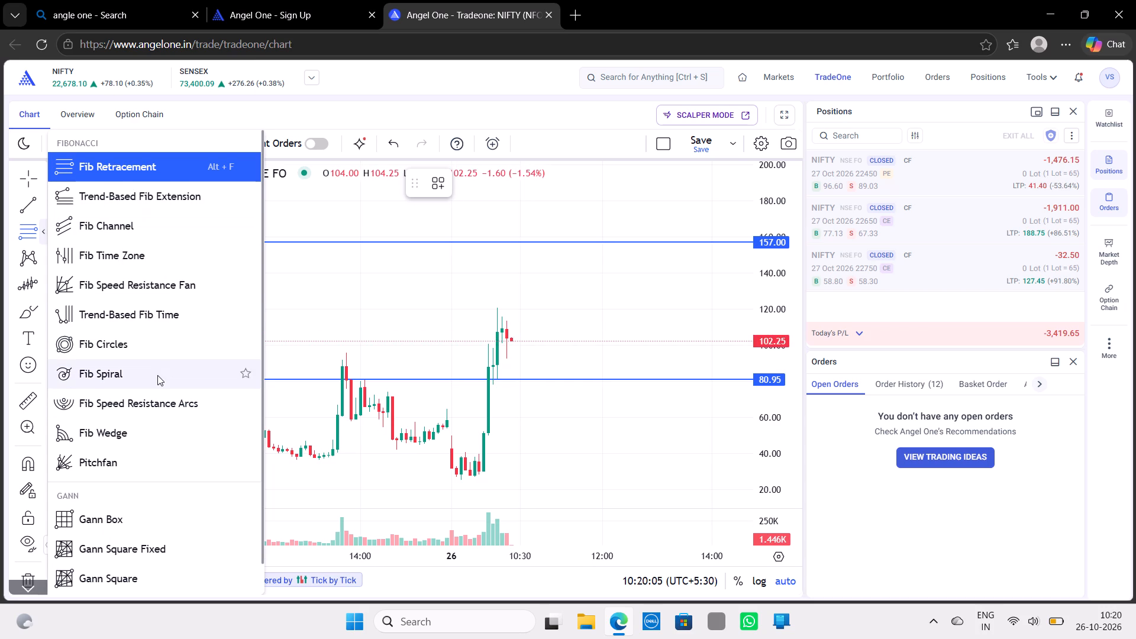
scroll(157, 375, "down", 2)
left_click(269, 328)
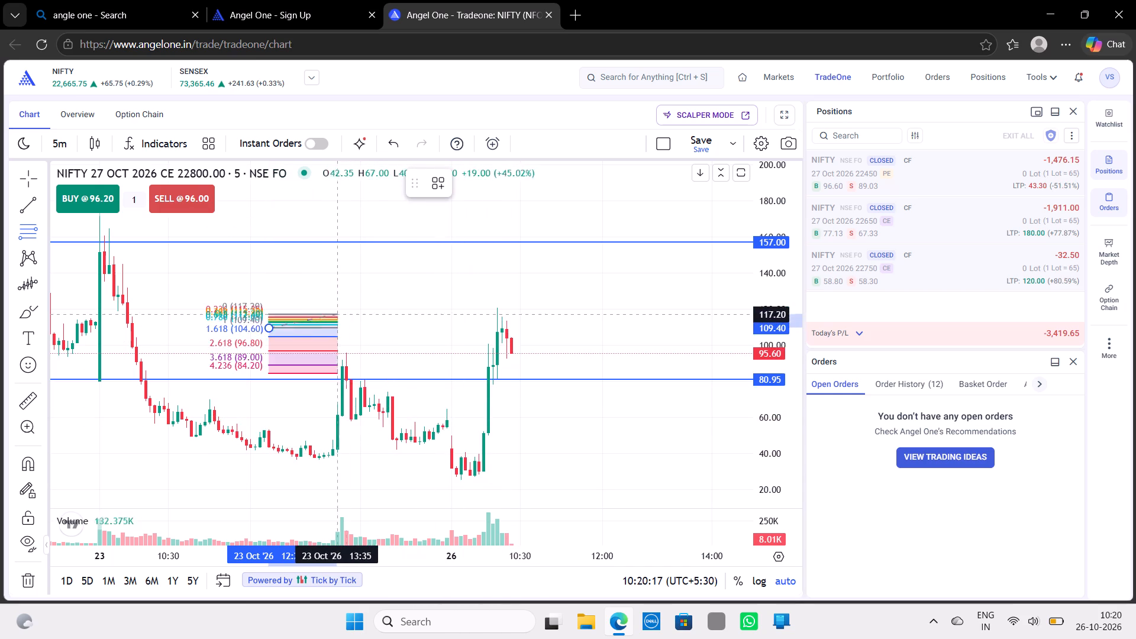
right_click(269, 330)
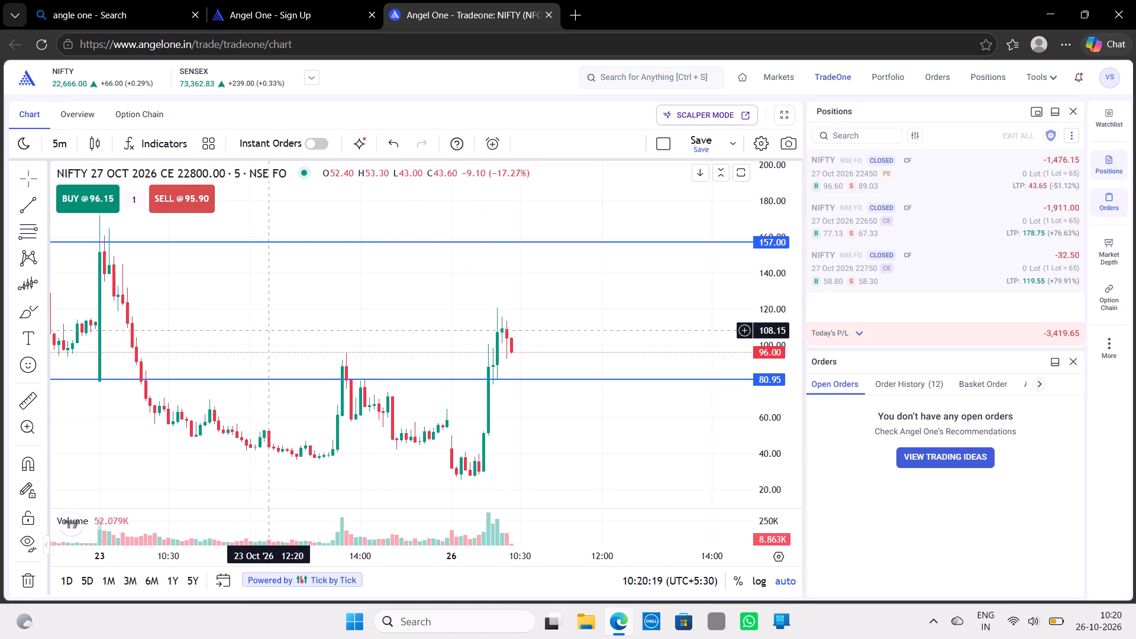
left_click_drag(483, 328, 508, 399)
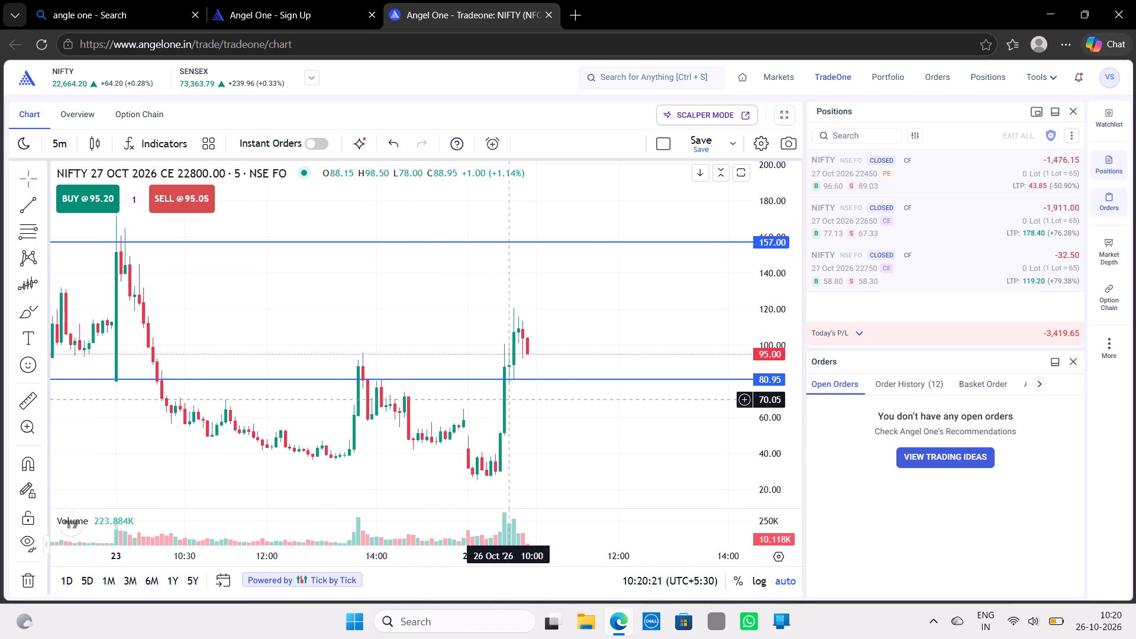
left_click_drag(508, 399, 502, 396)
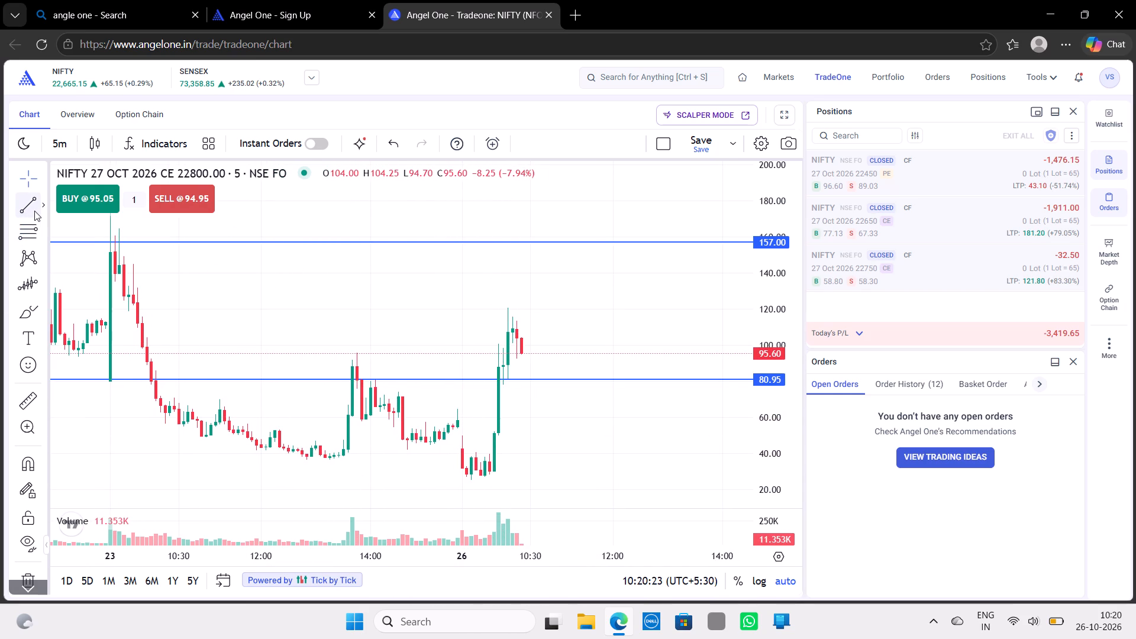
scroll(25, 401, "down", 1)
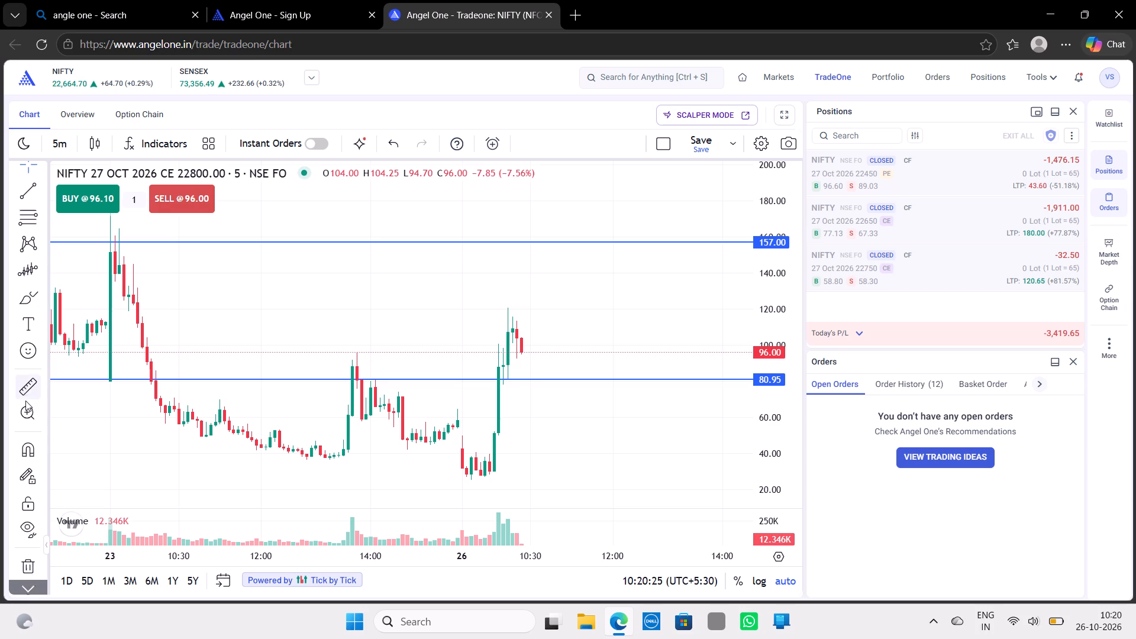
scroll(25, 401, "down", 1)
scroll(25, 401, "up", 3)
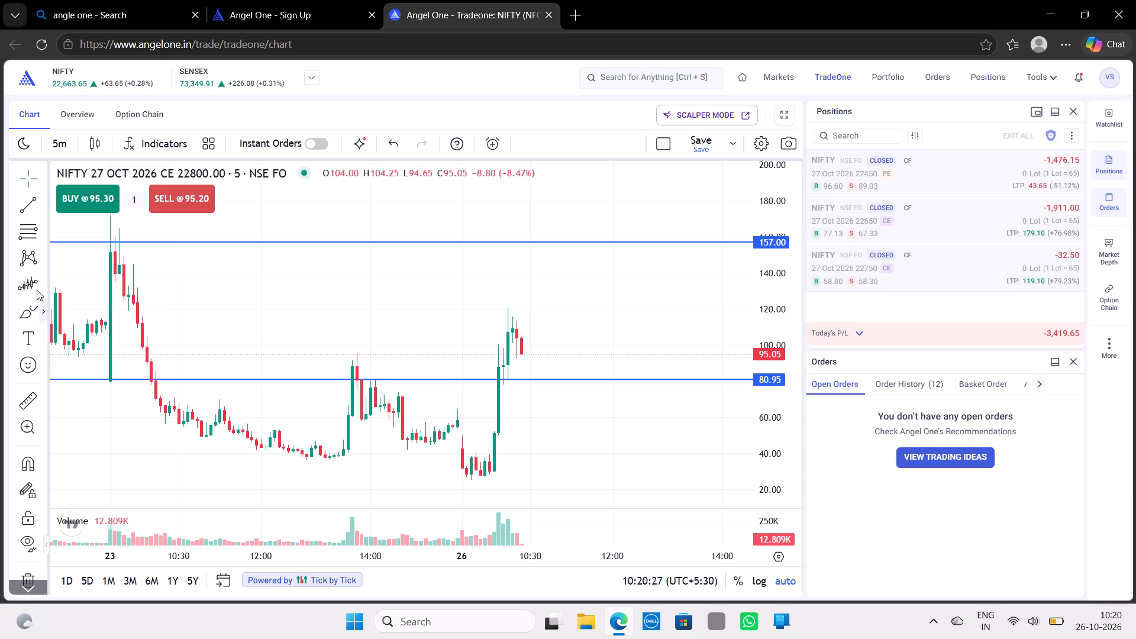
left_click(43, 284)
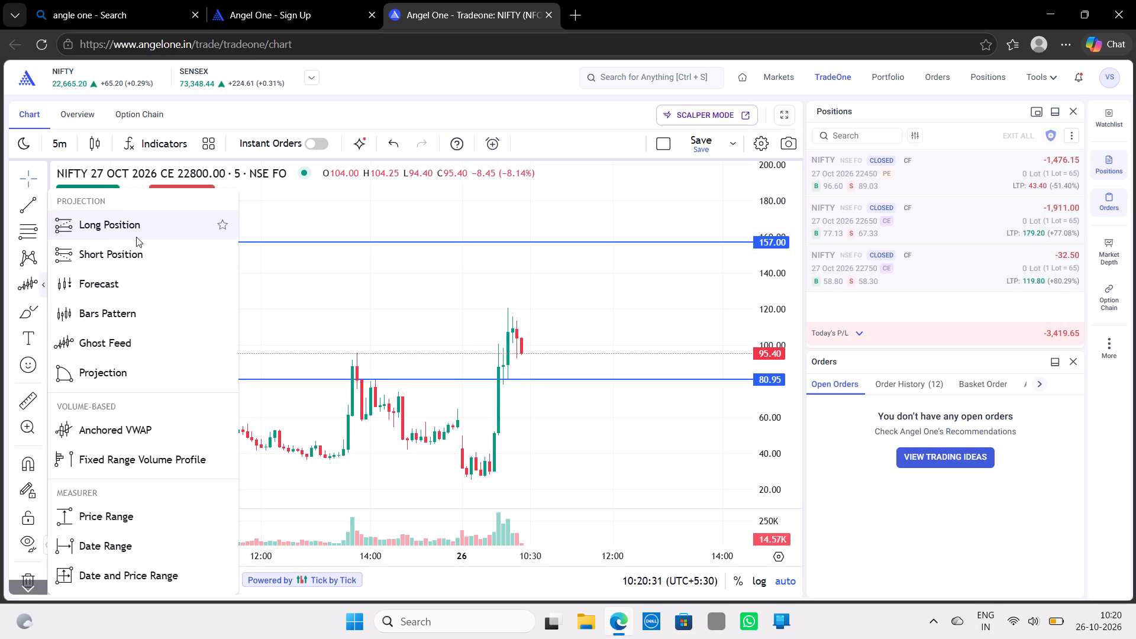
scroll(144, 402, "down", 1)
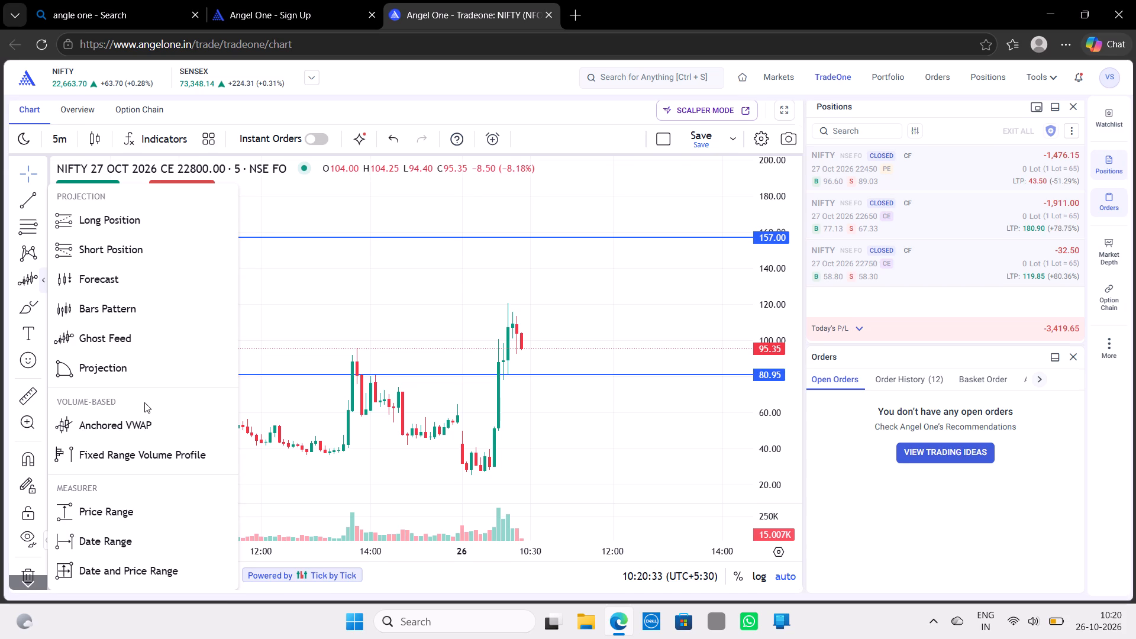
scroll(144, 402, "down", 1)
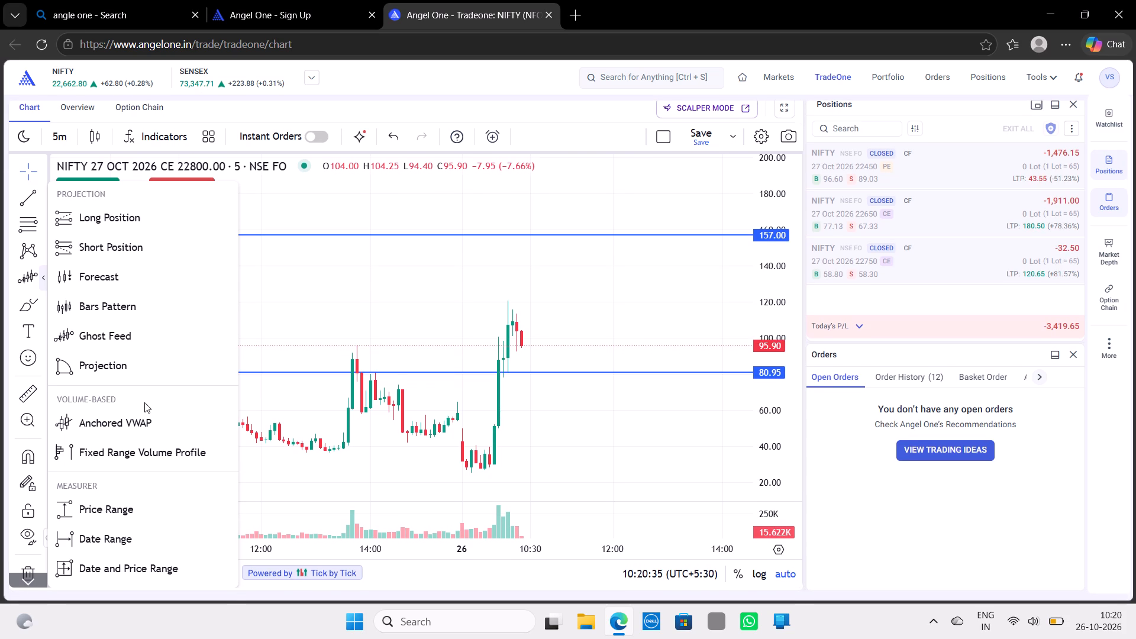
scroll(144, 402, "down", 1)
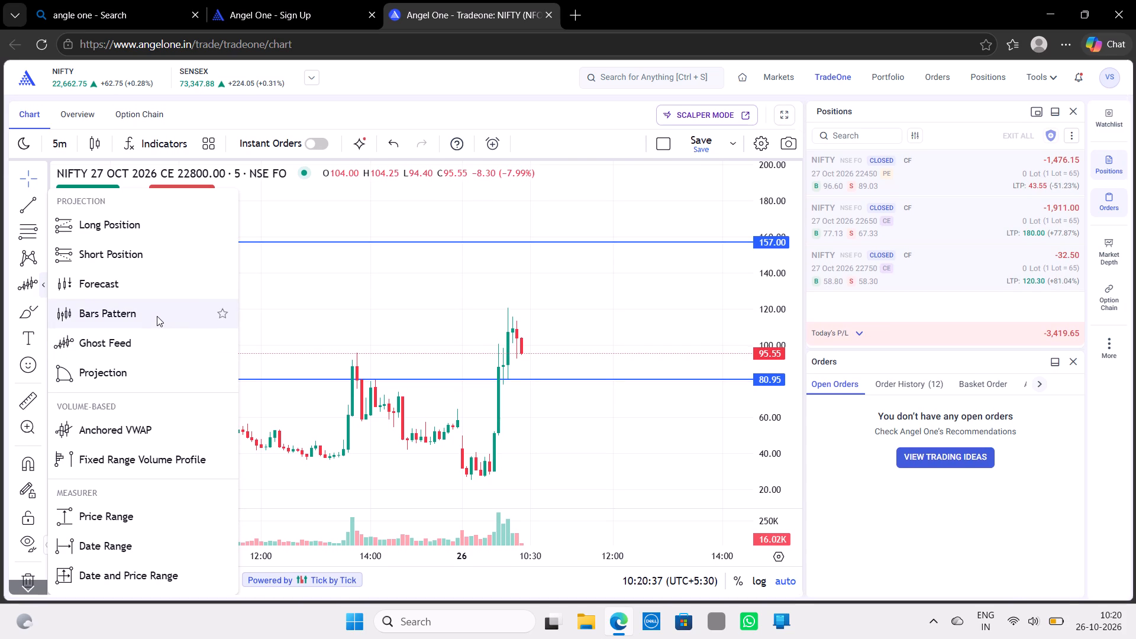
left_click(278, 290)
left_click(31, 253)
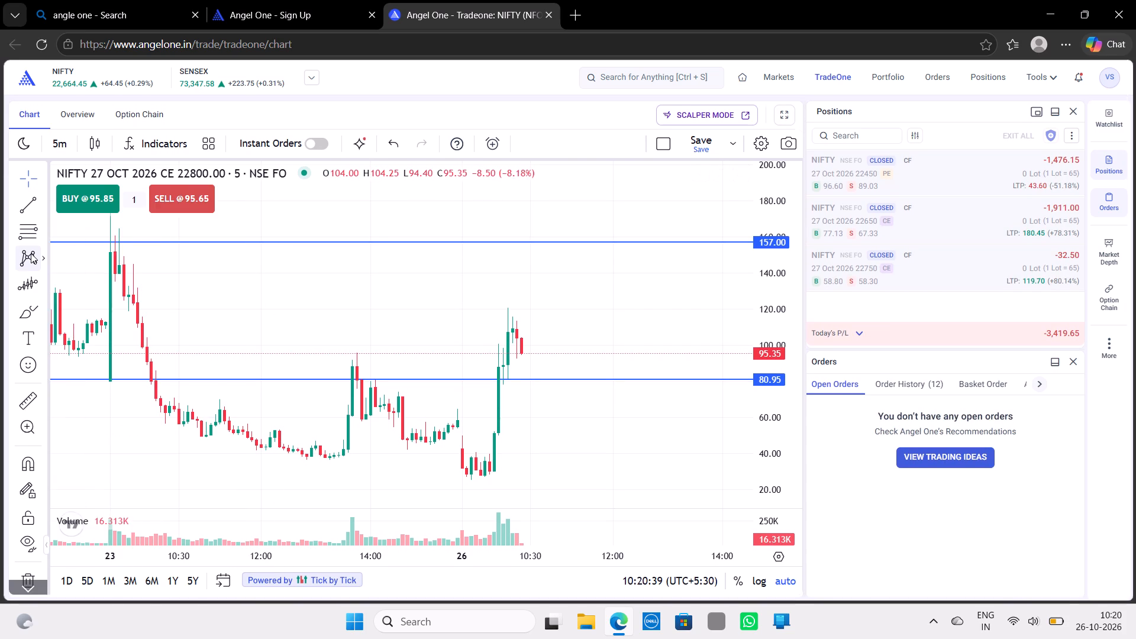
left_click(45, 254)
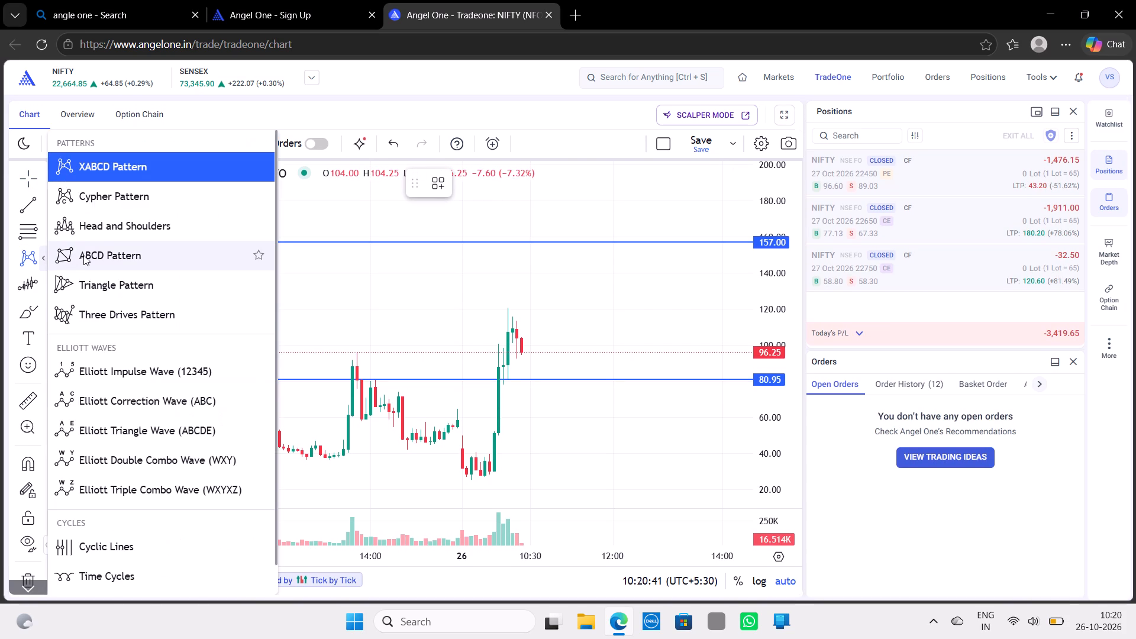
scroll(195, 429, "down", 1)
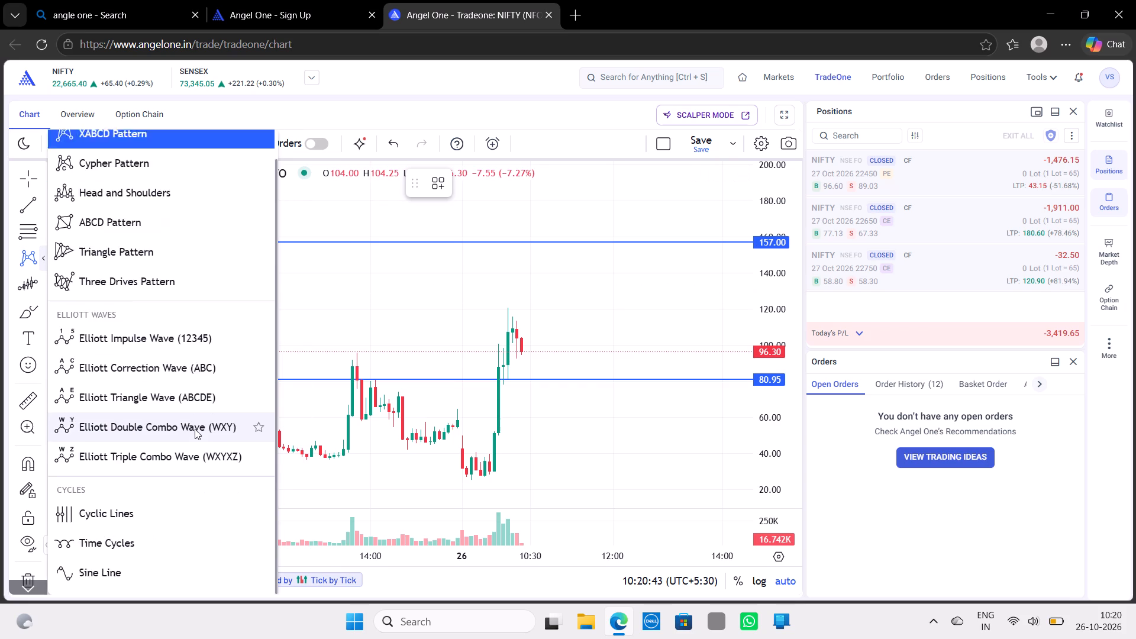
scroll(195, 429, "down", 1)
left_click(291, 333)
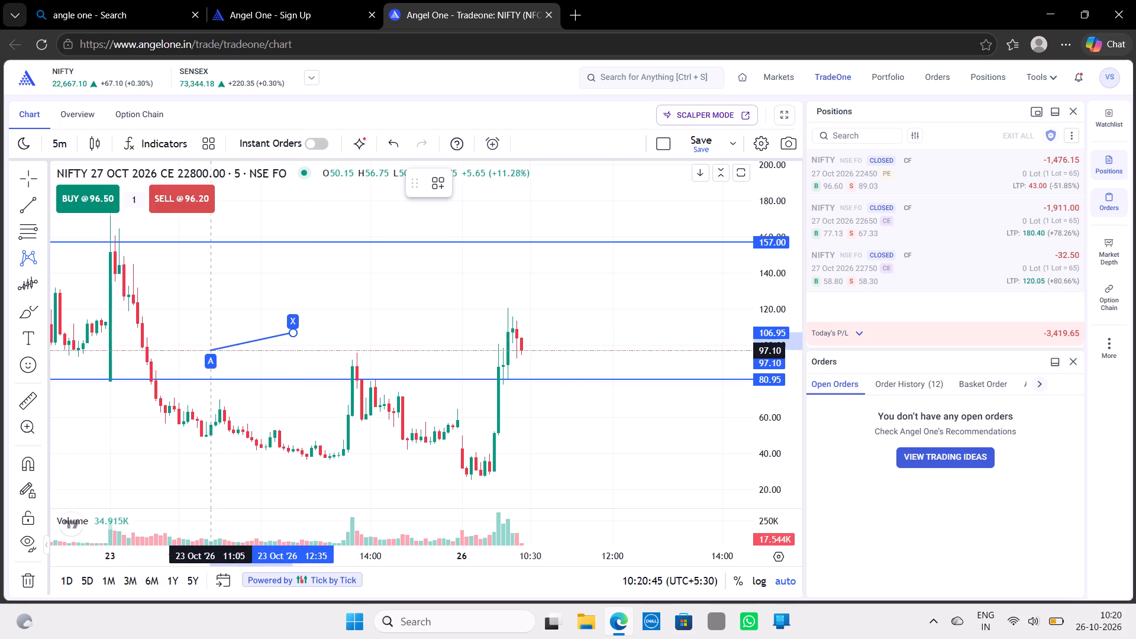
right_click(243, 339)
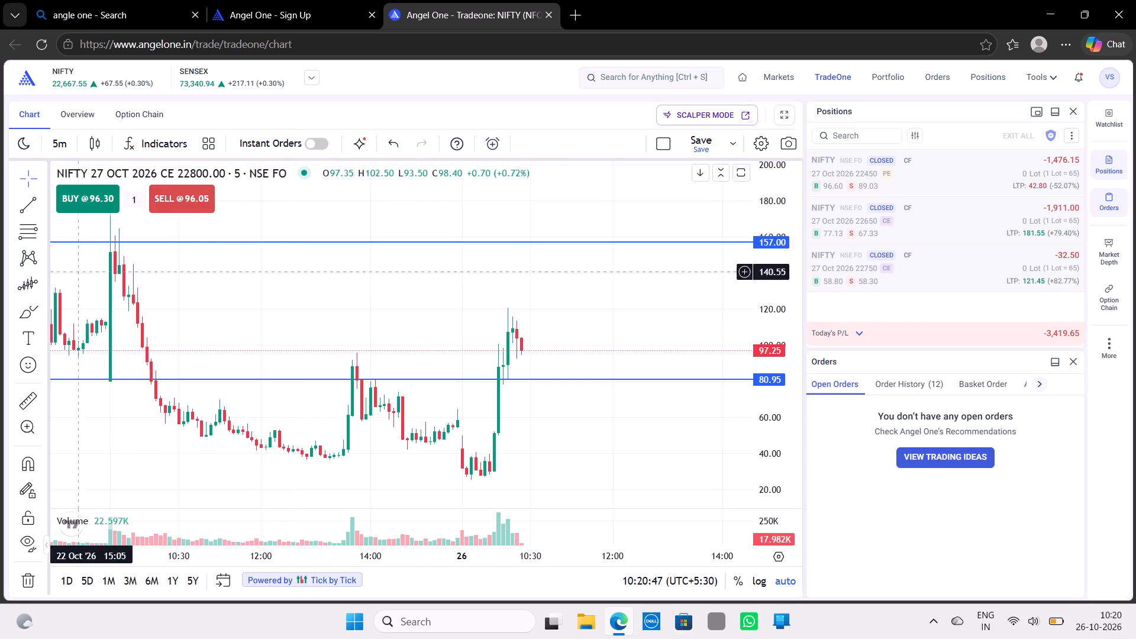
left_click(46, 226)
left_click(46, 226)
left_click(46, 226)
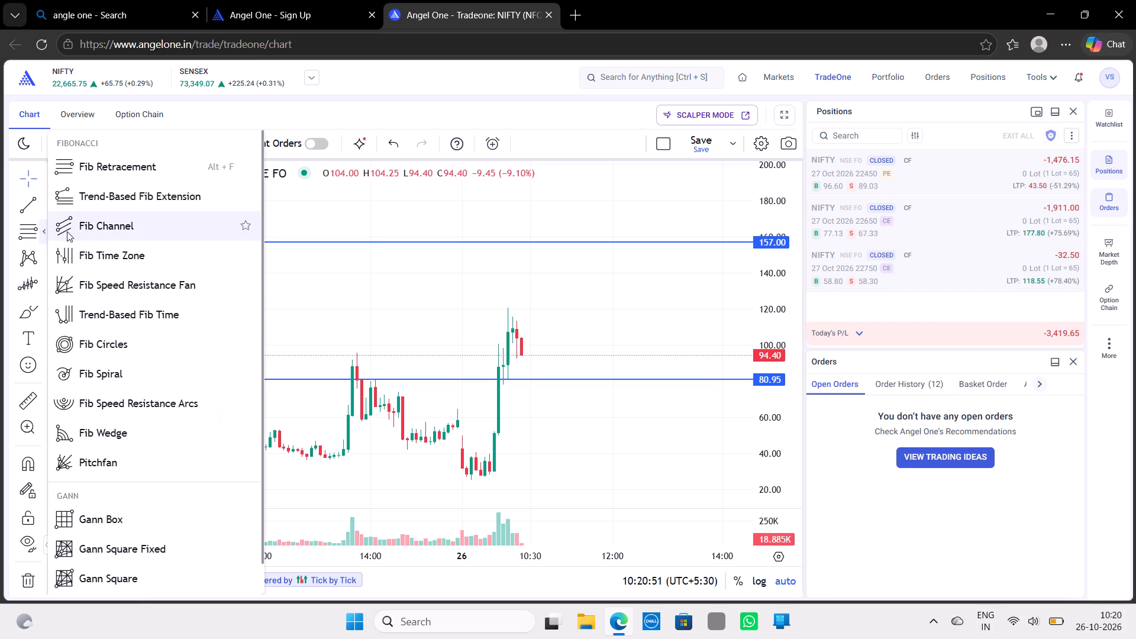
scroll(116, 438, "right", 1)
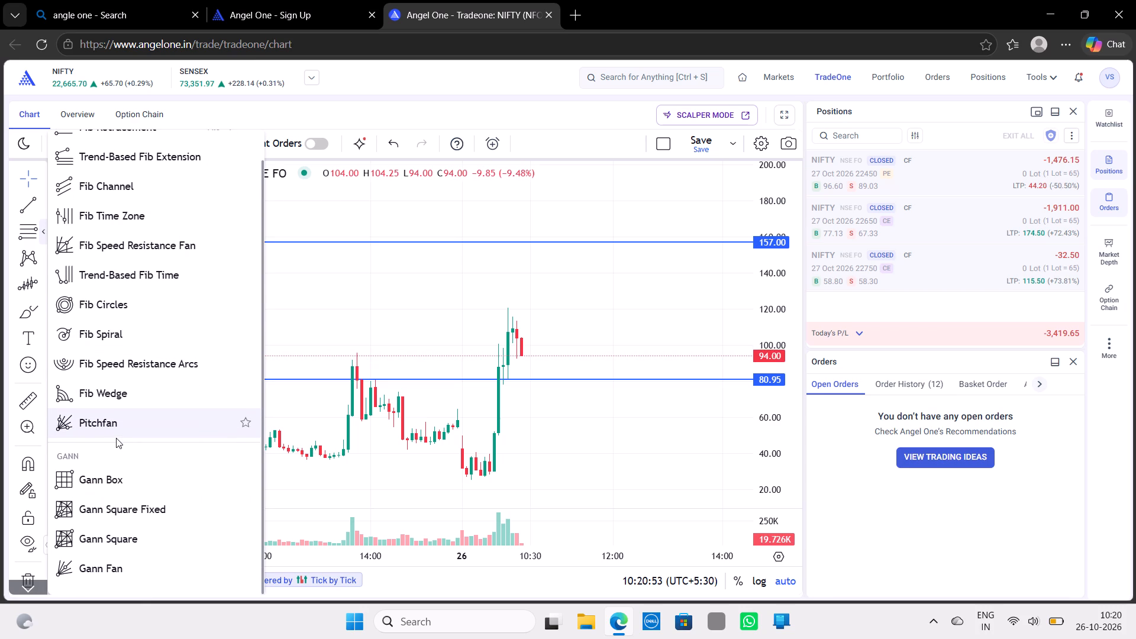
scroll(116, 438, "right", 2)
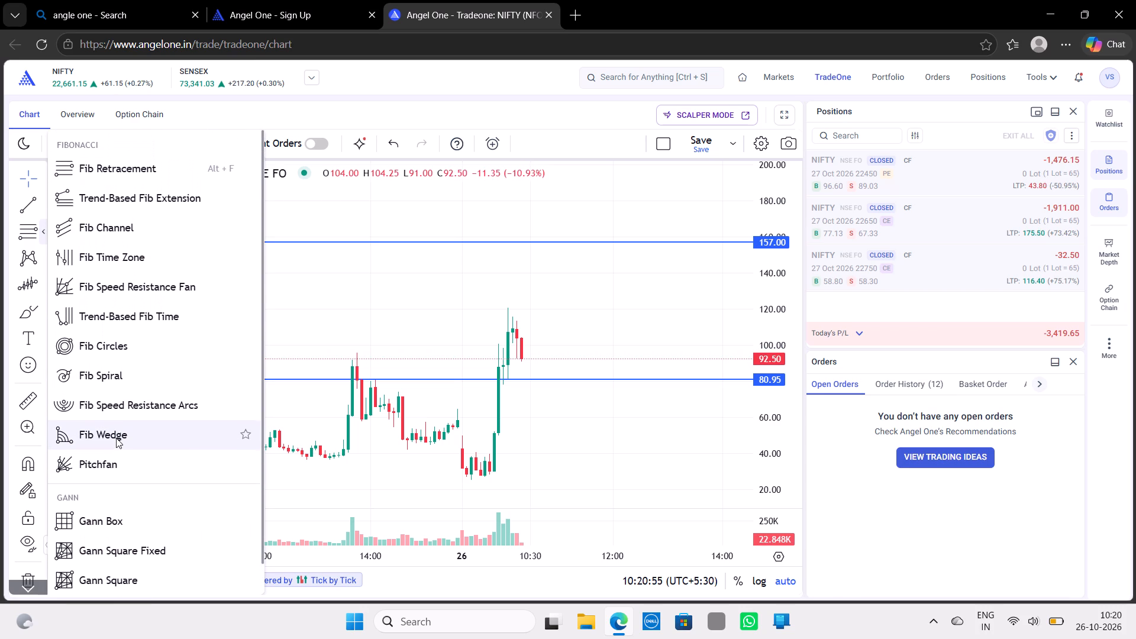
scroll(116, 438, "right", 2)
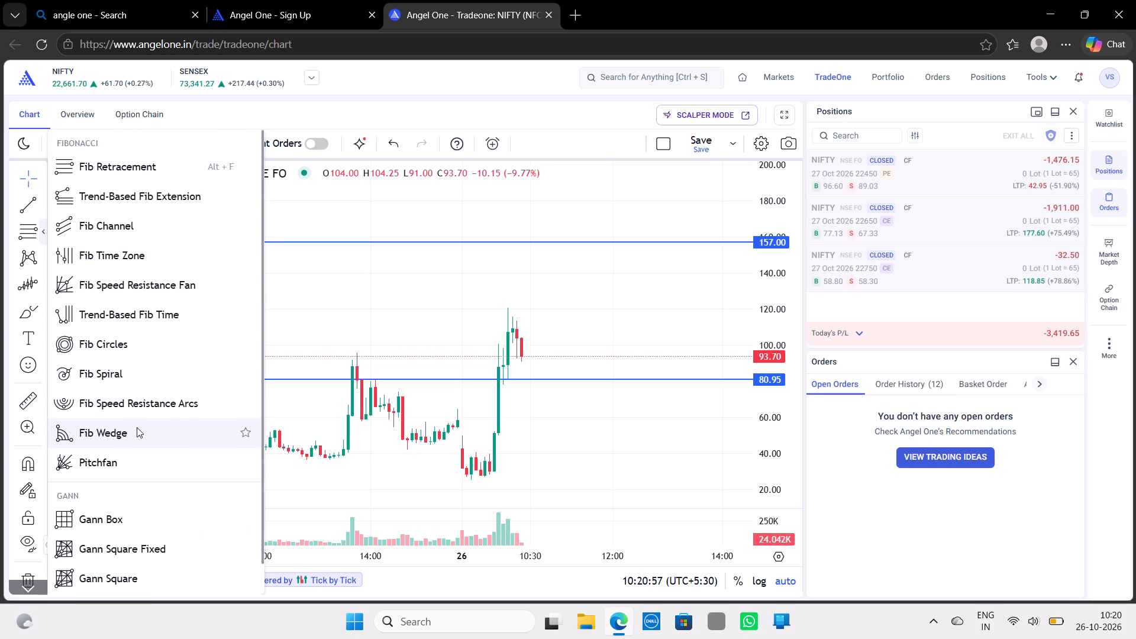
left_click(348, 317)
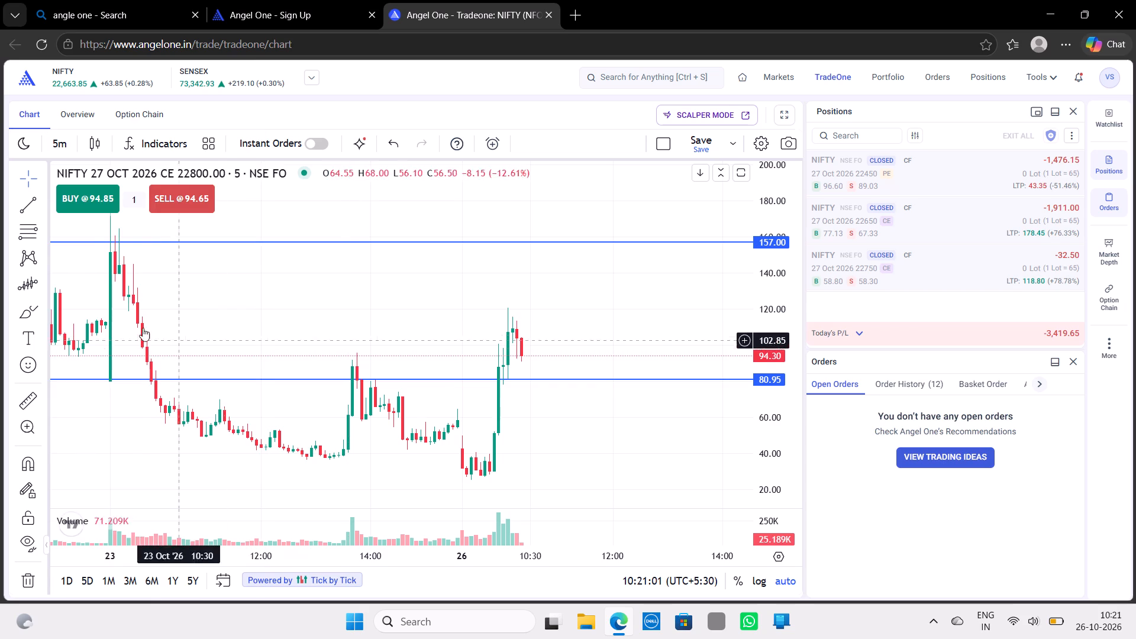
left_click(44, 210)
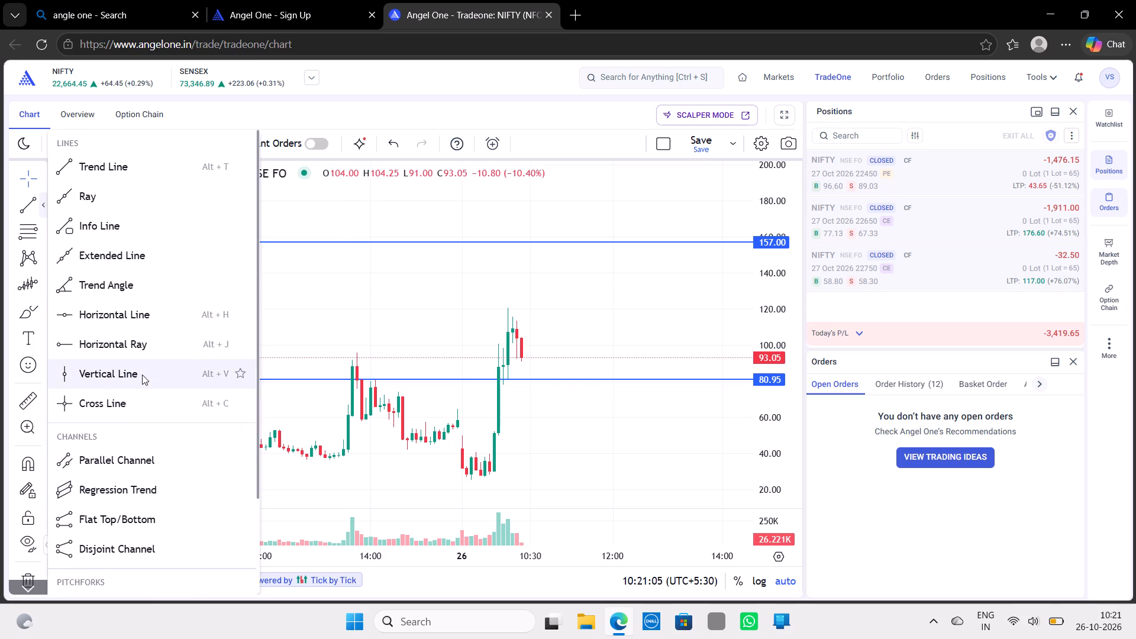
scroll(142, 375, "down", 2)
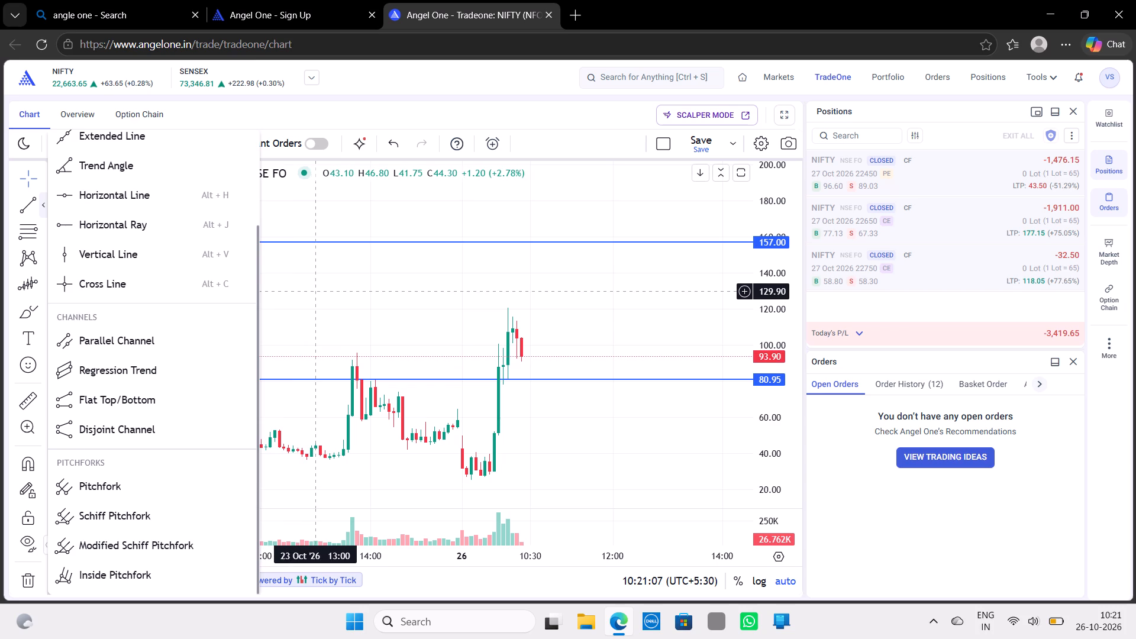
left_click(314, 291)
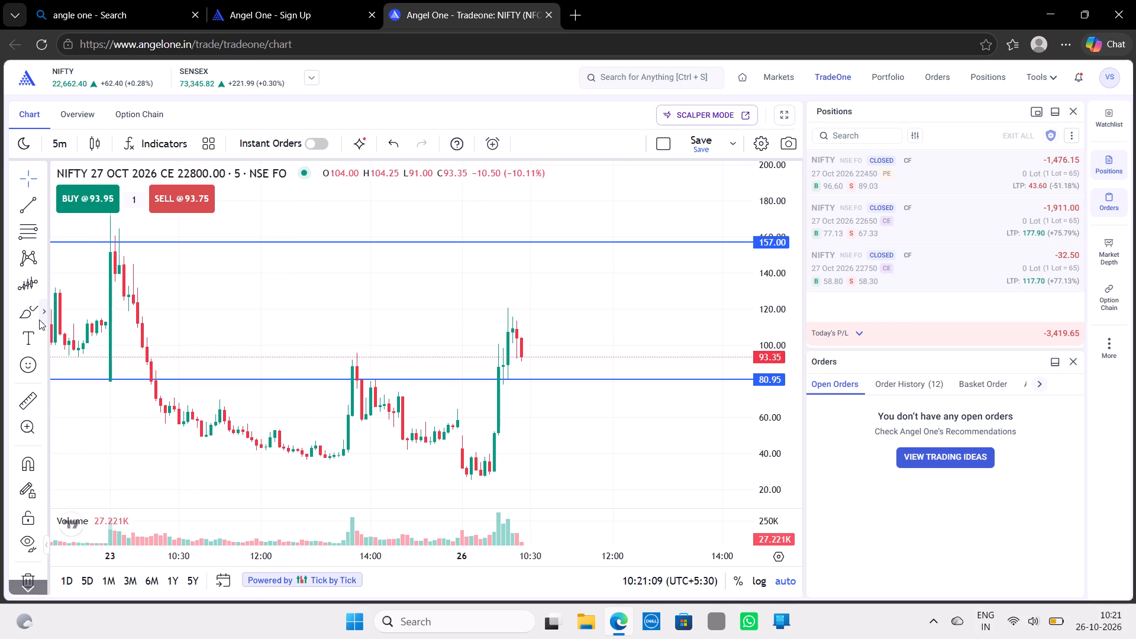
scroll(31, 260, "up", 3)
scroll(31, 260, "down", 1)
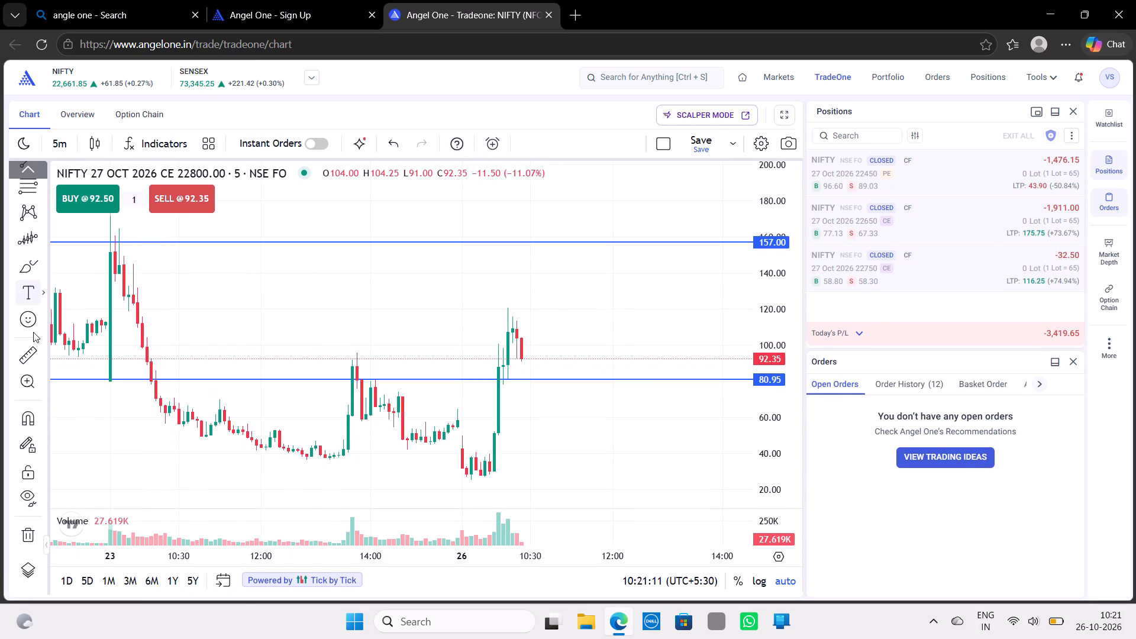
Measure the price range from about 108.60 at the latest 26 October candle down to about 75, spanning nine bars, and clear the measurement.
left_click(30, 357)
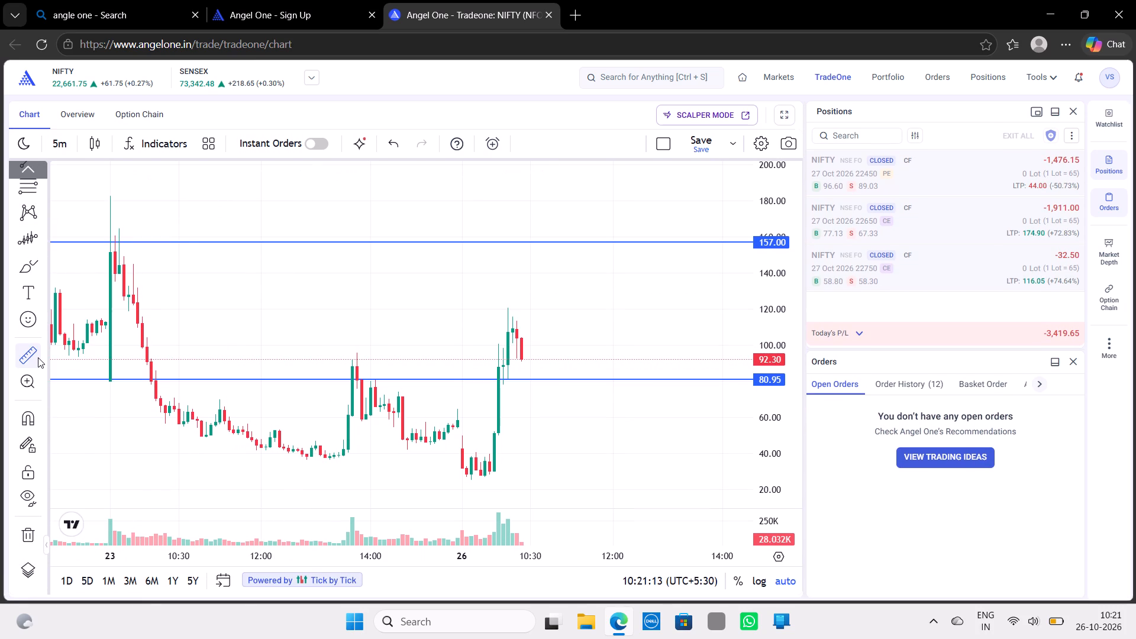
left_click(38, 357)
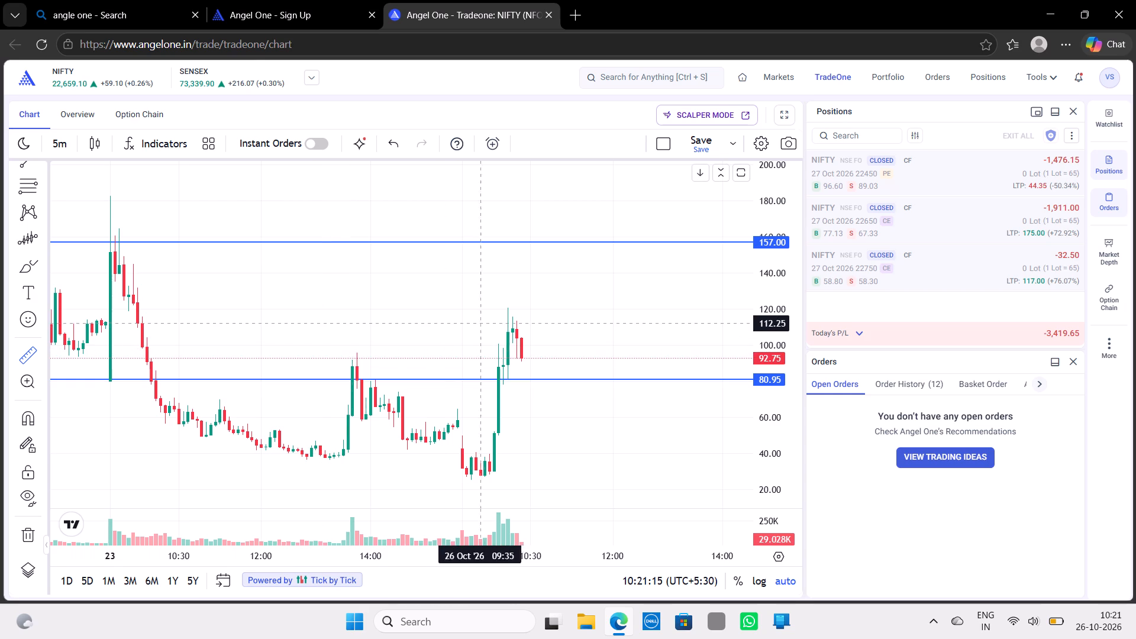
left_click_drag(519, 330, 494, 395)
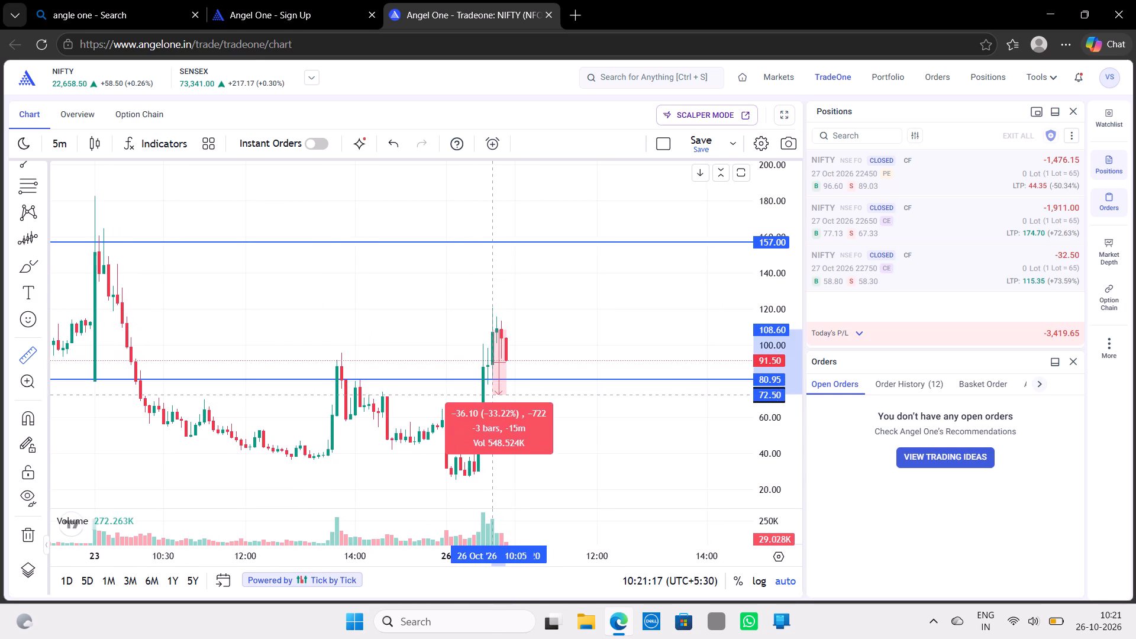
left_click_drag(494, 395, 461, 311)
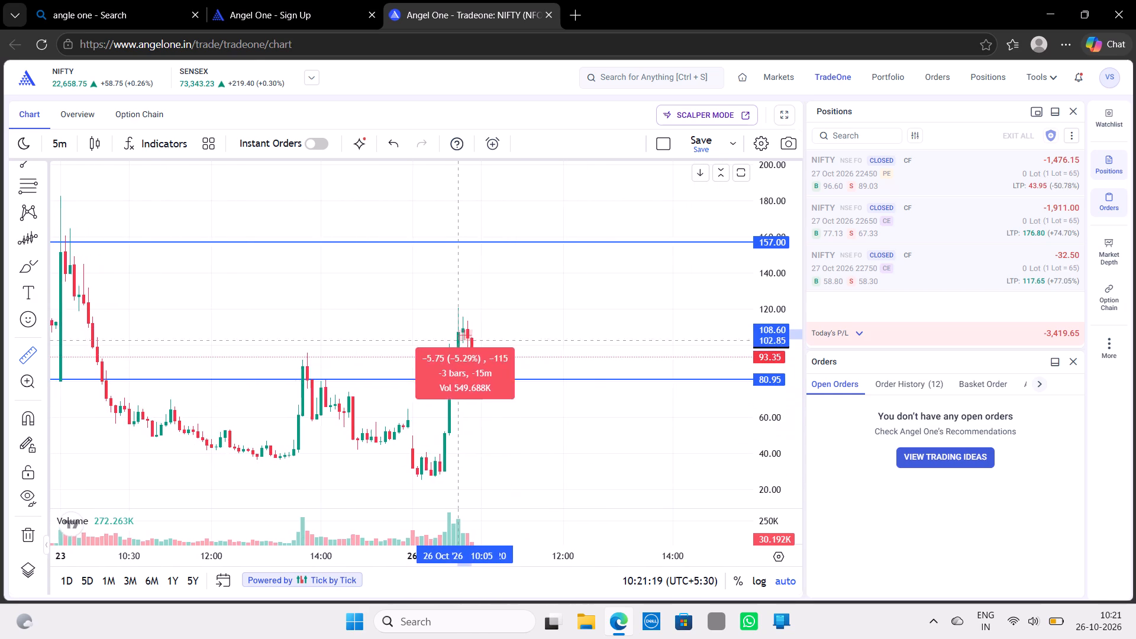
left_click_drag(461, 311, 457, 406)
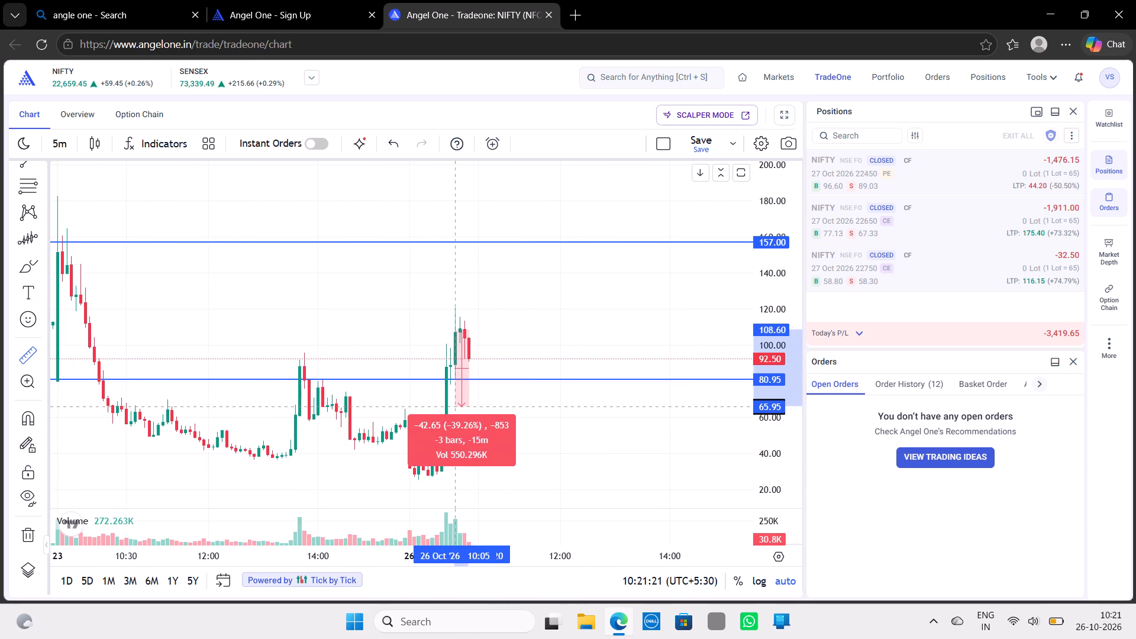
left_click(511, 390)
right_click(531, 375)
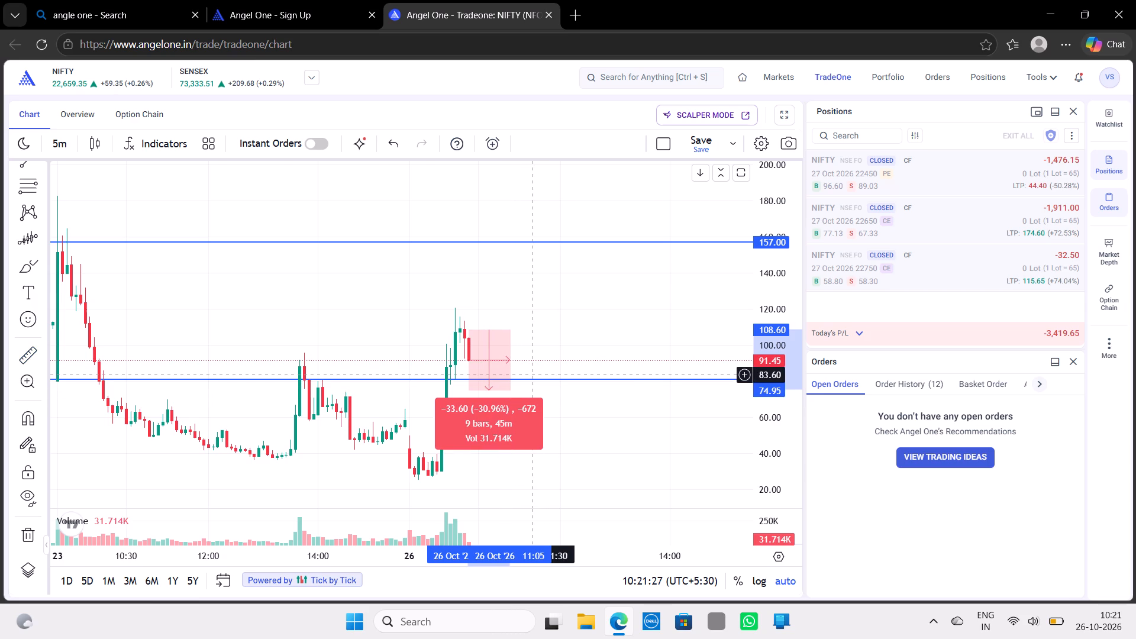
scroll(72, 389, "right", 1)
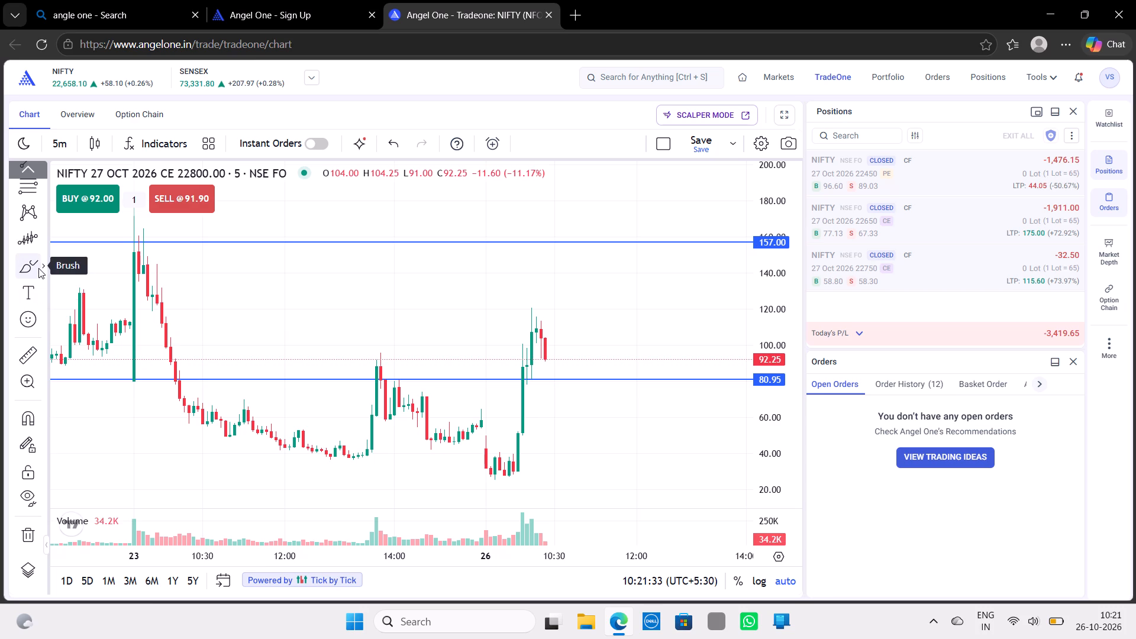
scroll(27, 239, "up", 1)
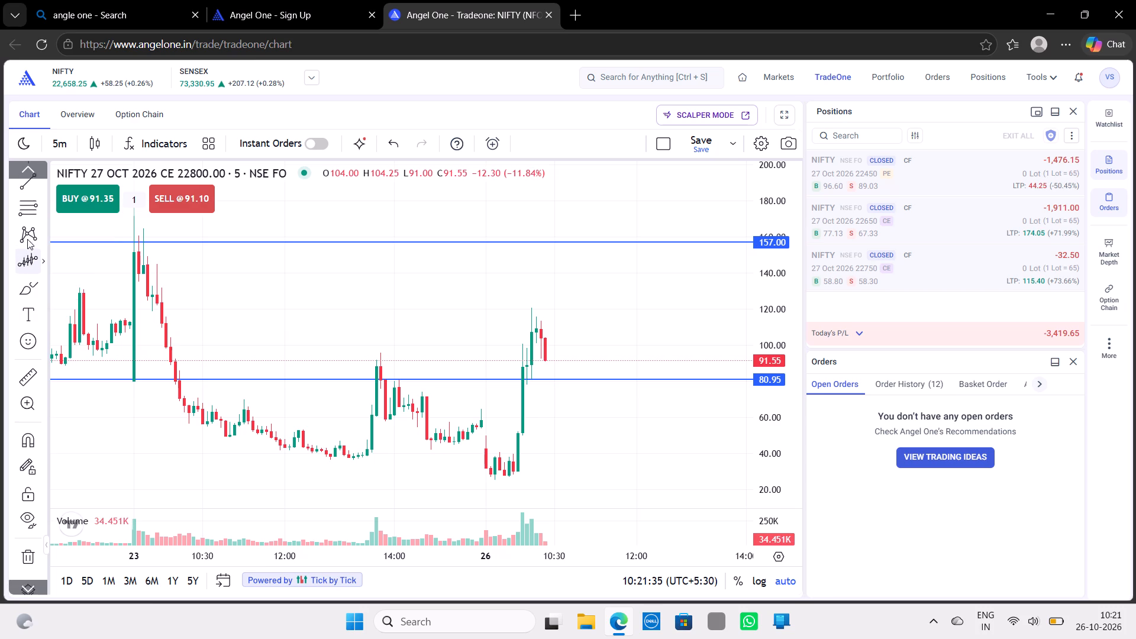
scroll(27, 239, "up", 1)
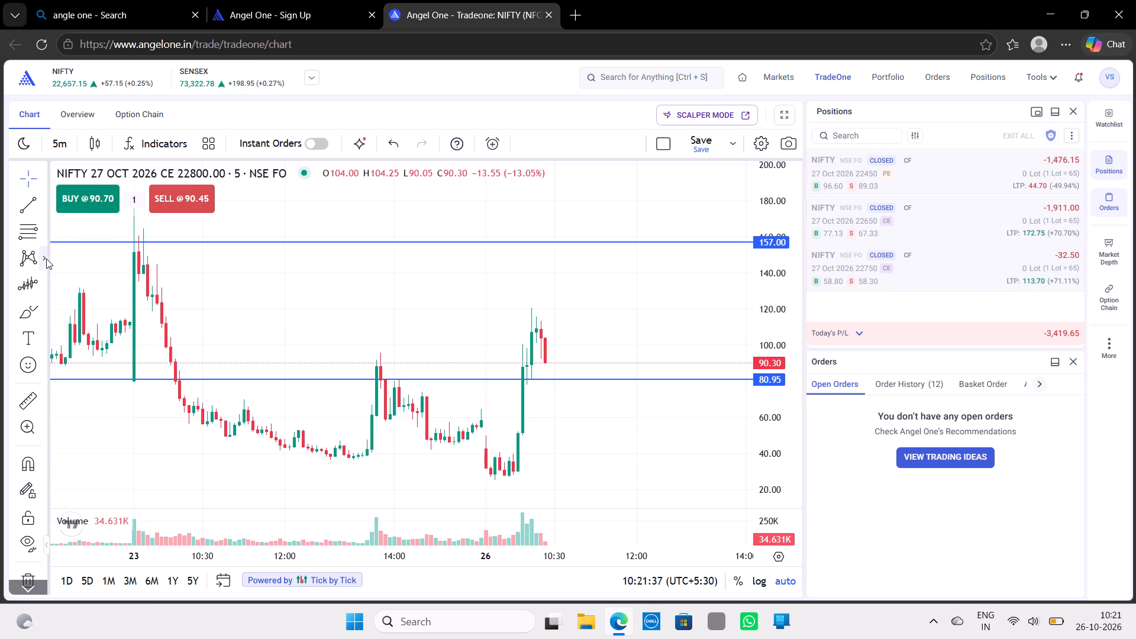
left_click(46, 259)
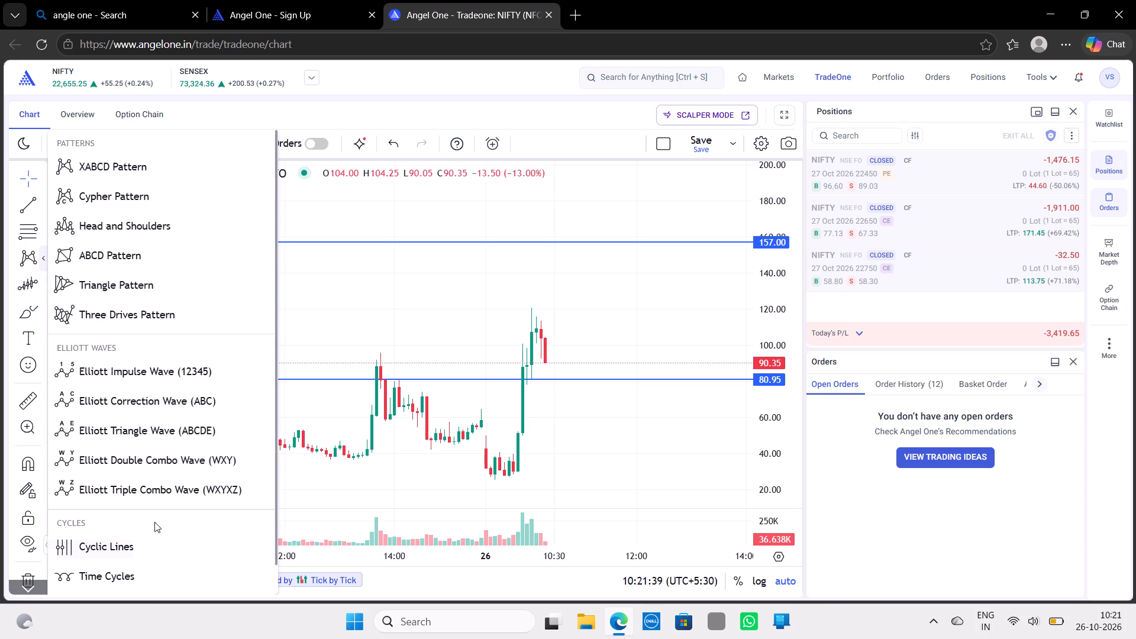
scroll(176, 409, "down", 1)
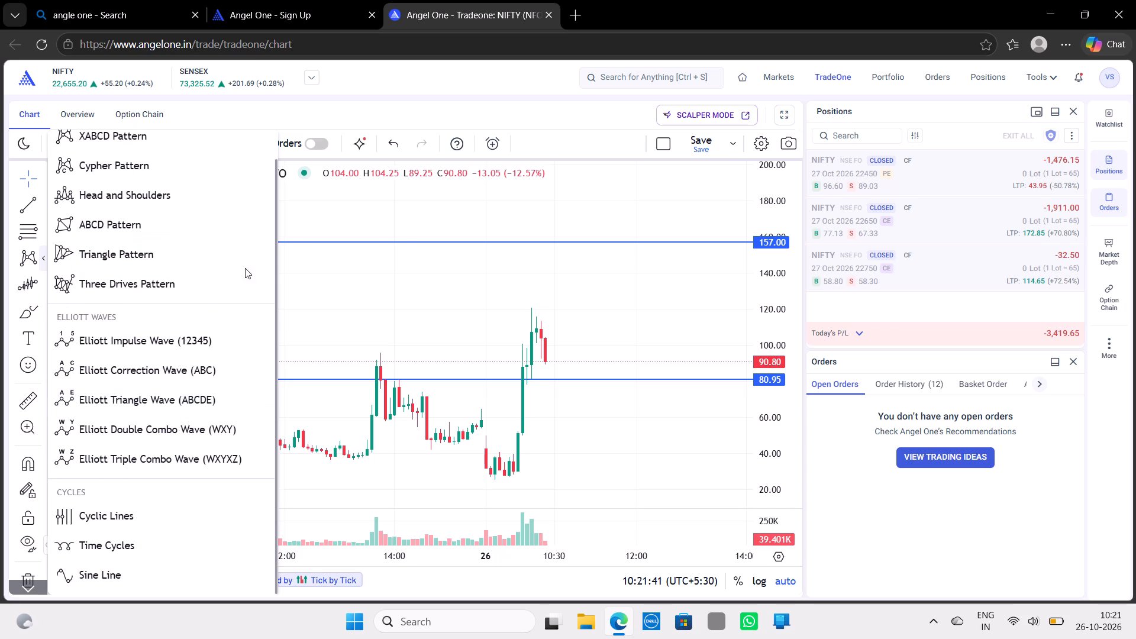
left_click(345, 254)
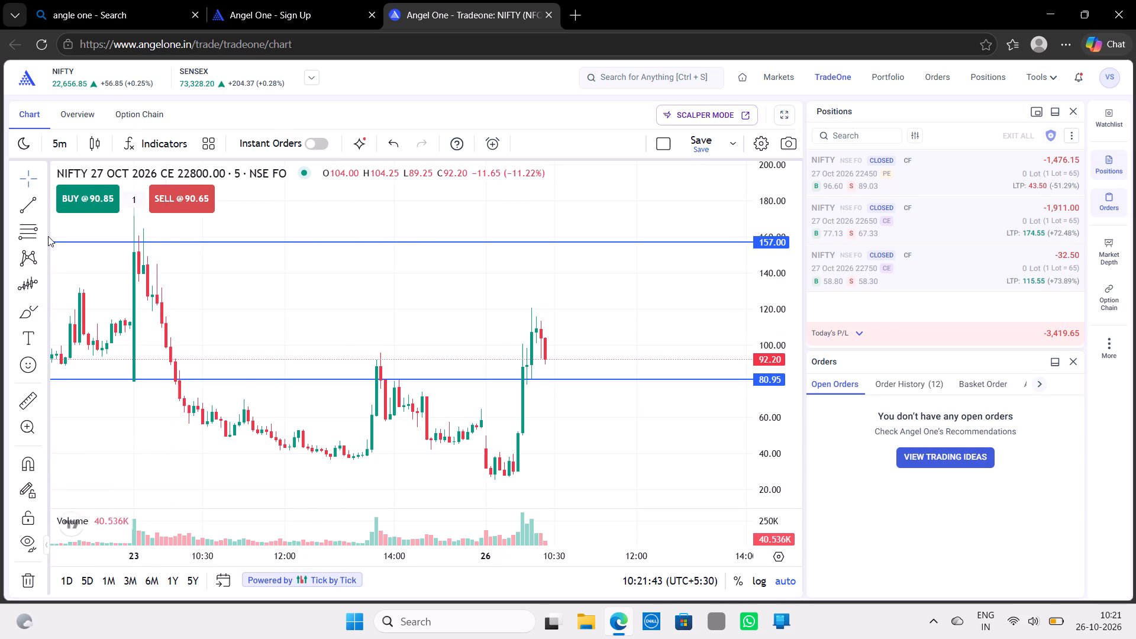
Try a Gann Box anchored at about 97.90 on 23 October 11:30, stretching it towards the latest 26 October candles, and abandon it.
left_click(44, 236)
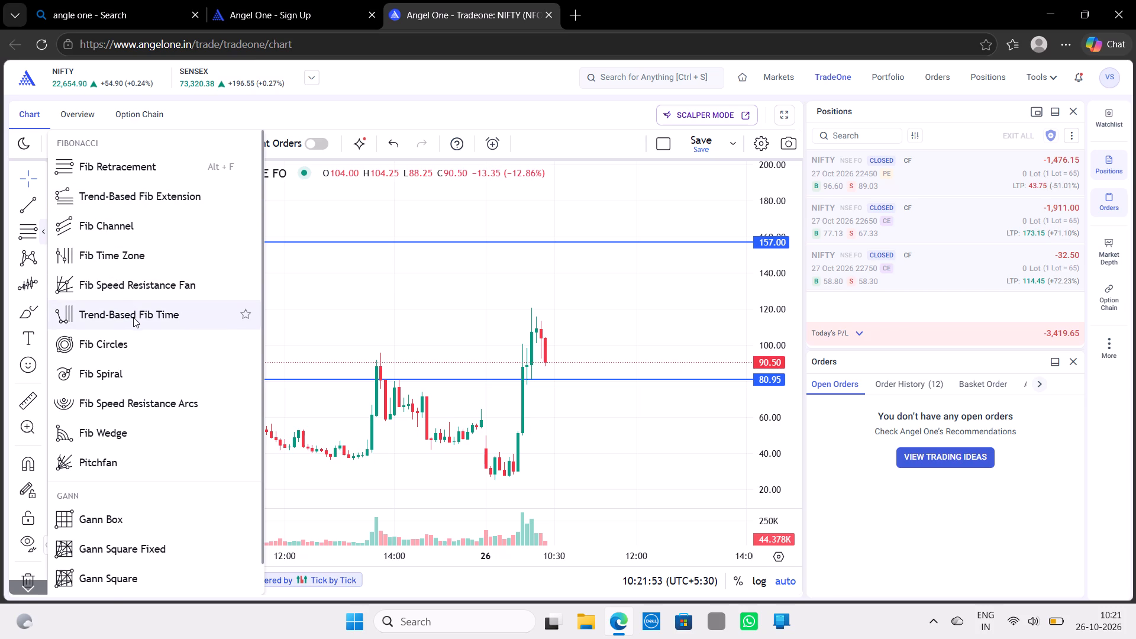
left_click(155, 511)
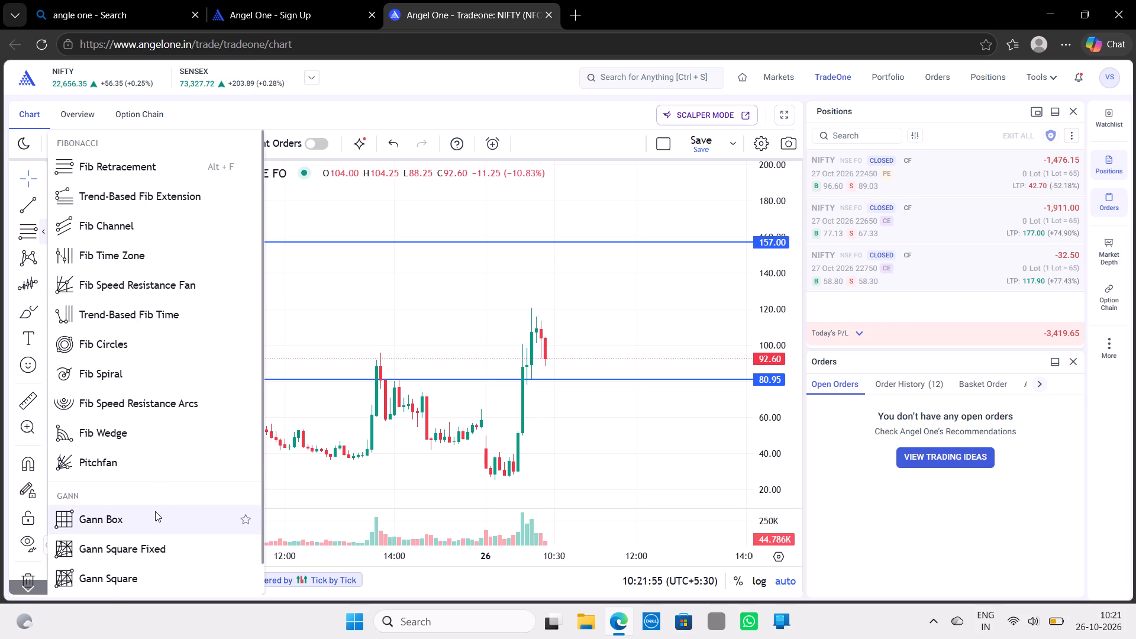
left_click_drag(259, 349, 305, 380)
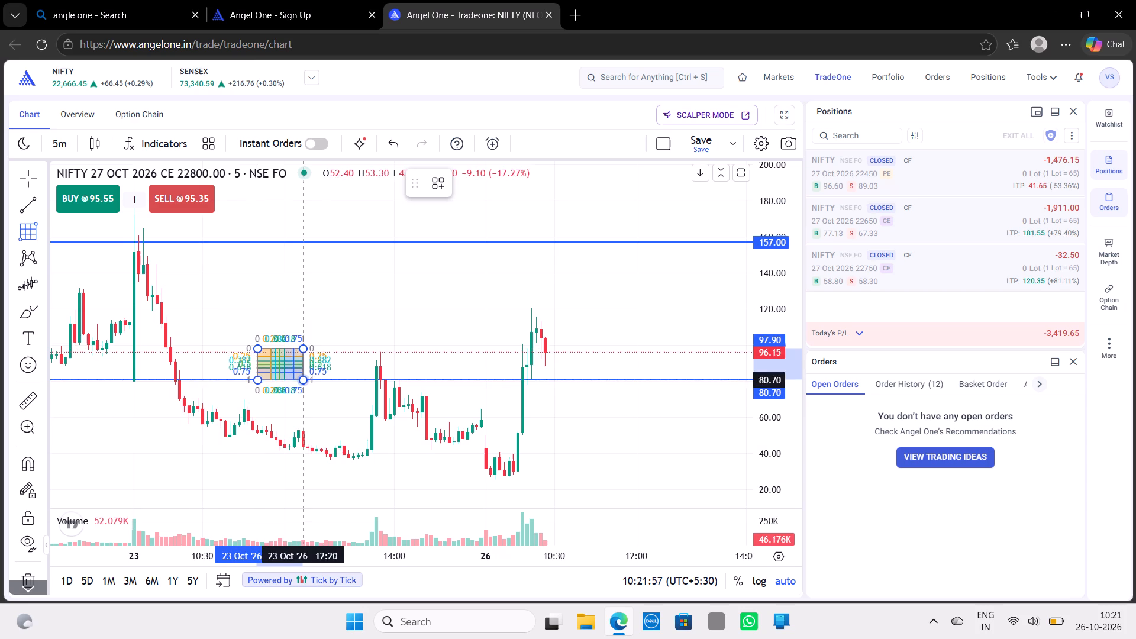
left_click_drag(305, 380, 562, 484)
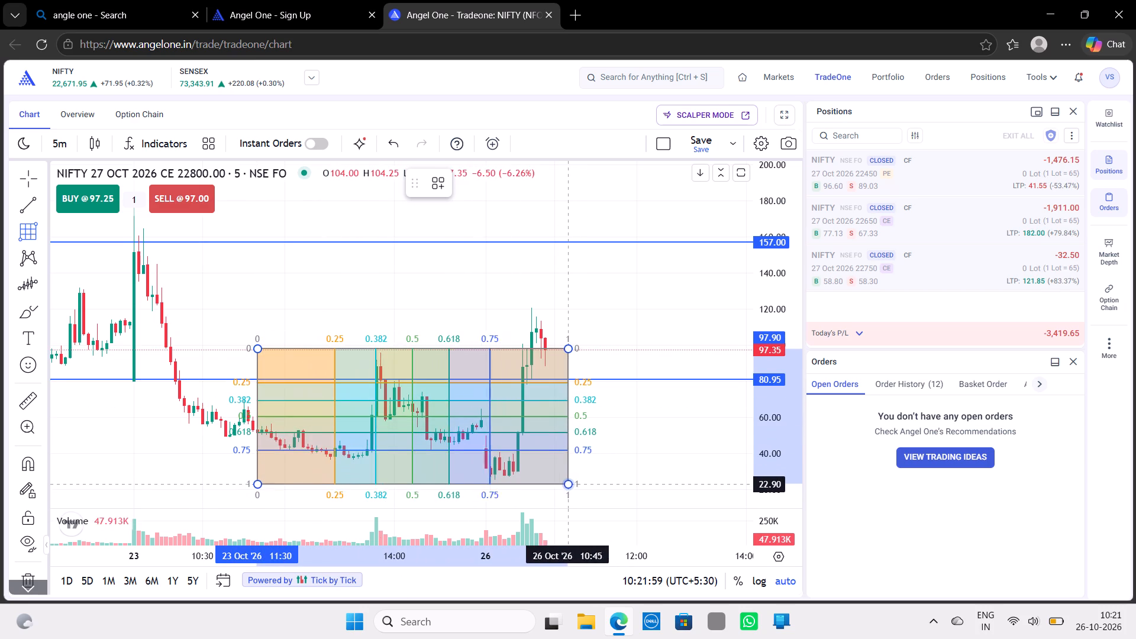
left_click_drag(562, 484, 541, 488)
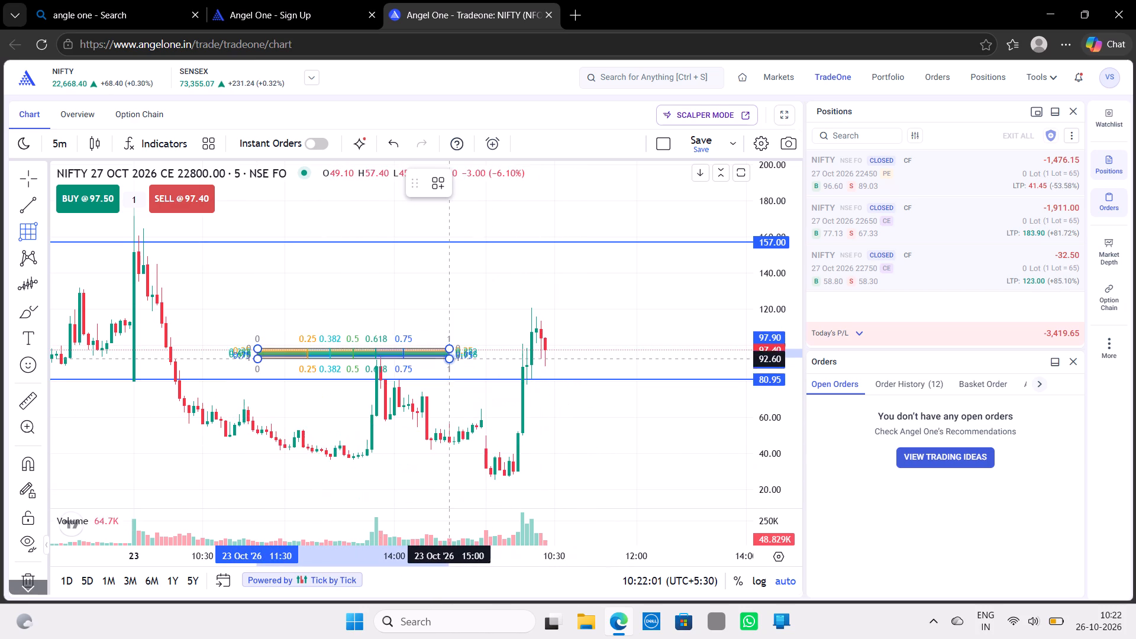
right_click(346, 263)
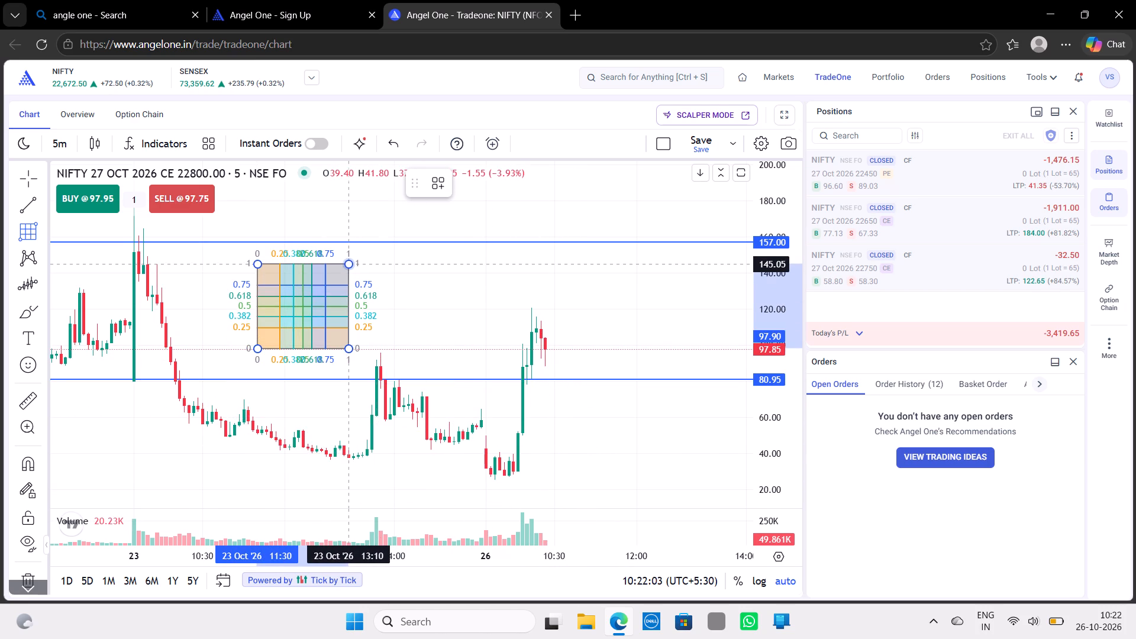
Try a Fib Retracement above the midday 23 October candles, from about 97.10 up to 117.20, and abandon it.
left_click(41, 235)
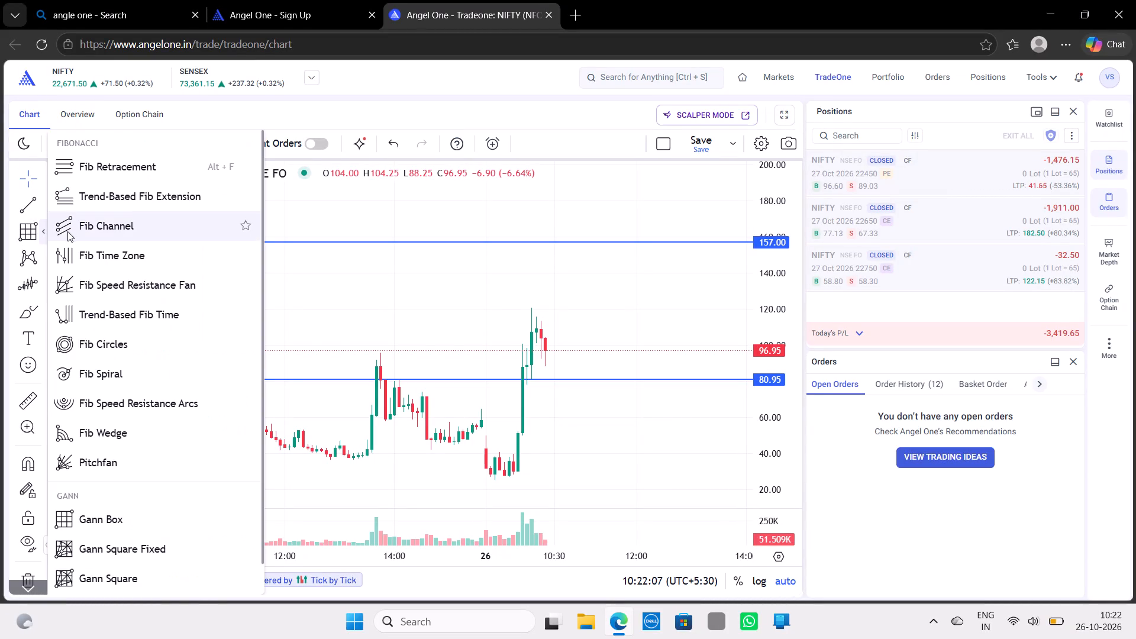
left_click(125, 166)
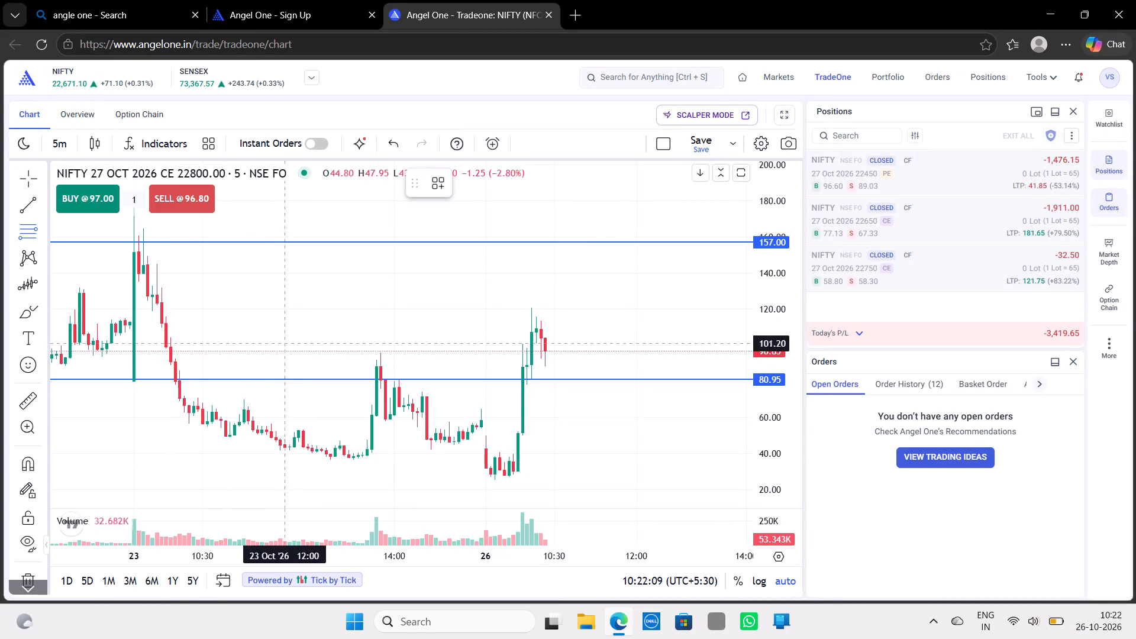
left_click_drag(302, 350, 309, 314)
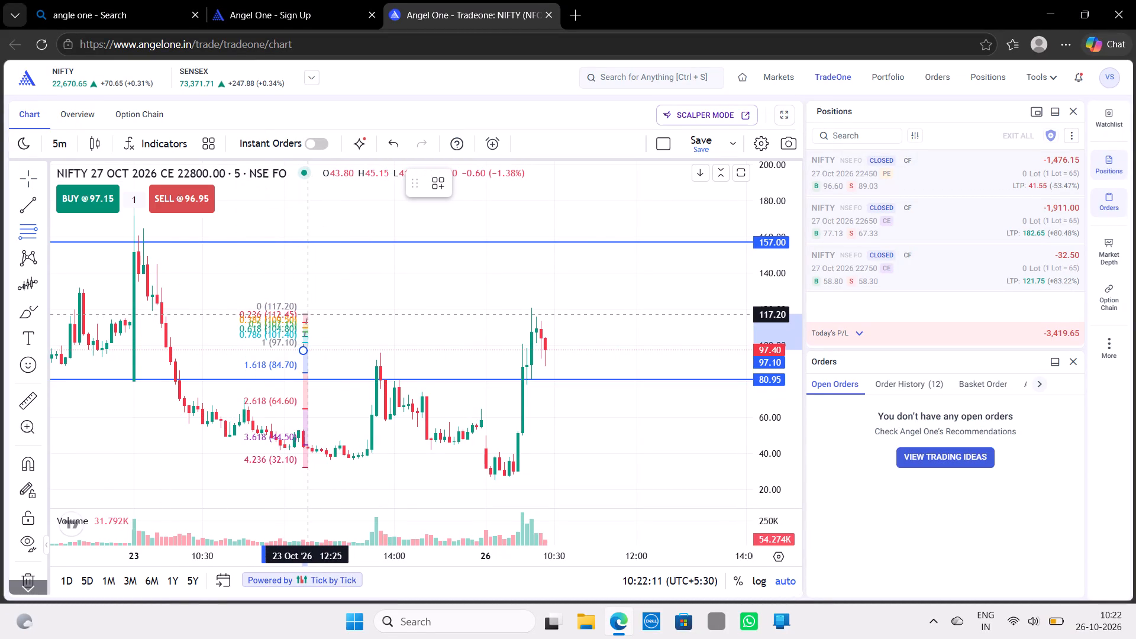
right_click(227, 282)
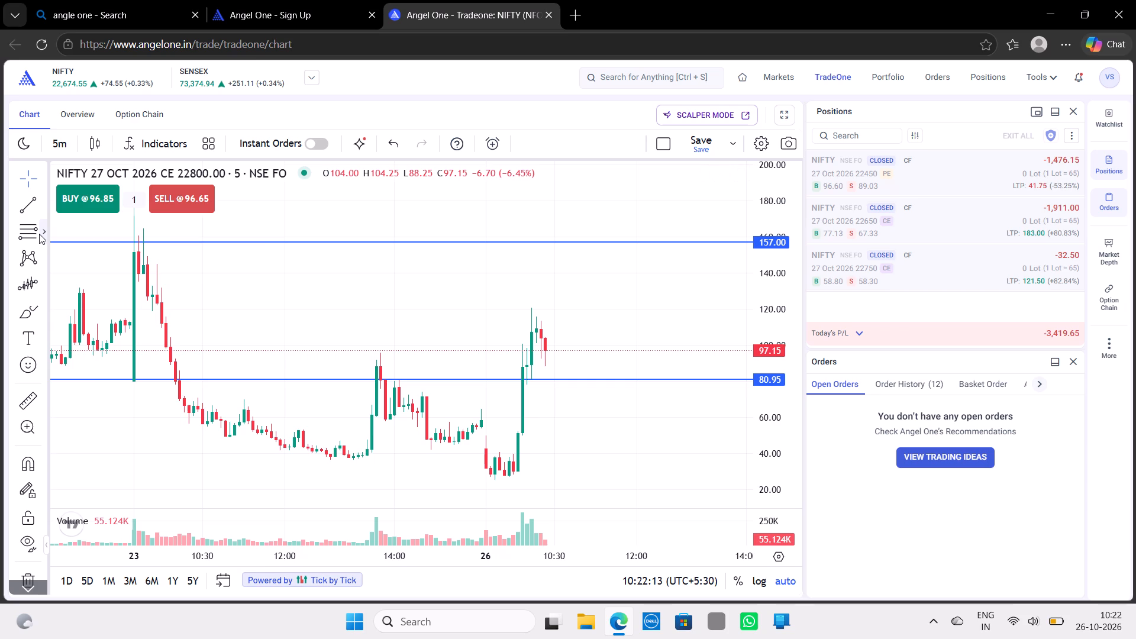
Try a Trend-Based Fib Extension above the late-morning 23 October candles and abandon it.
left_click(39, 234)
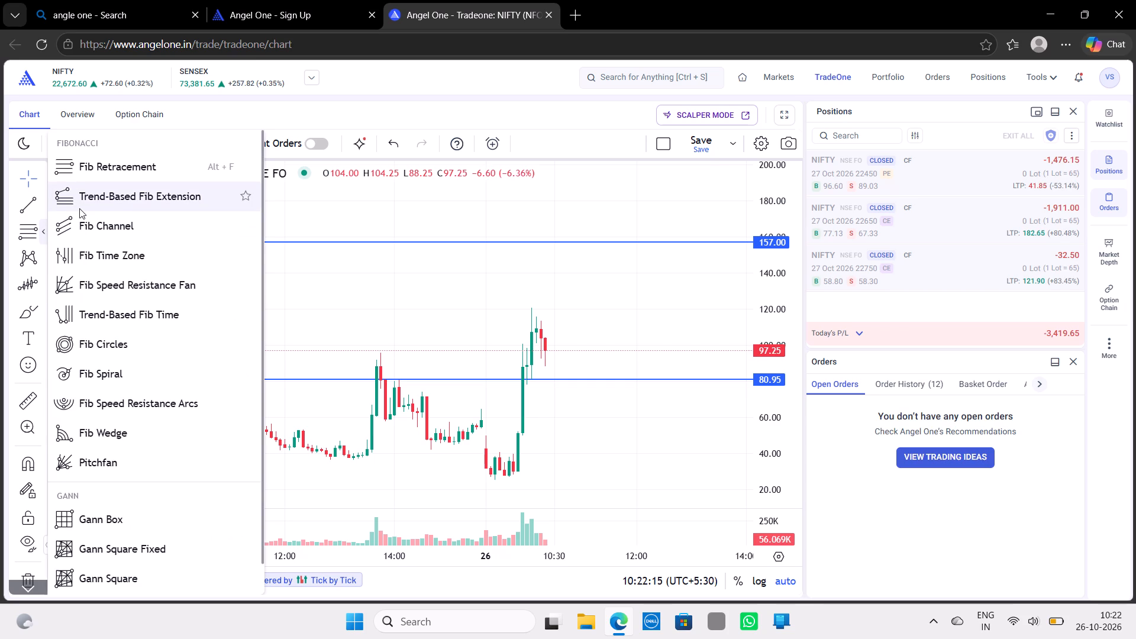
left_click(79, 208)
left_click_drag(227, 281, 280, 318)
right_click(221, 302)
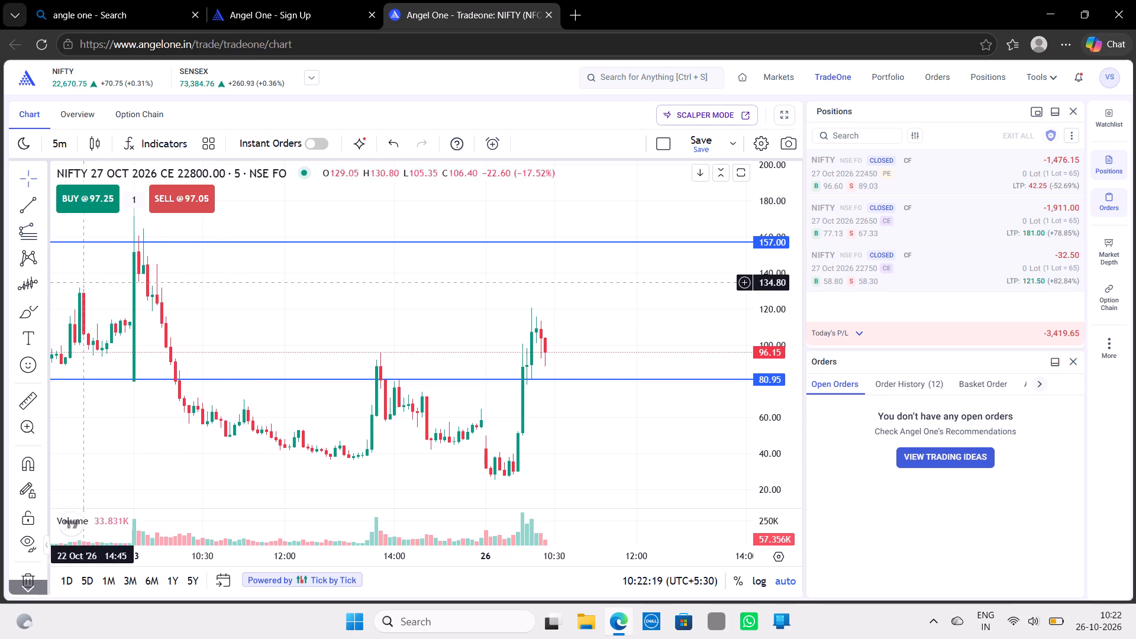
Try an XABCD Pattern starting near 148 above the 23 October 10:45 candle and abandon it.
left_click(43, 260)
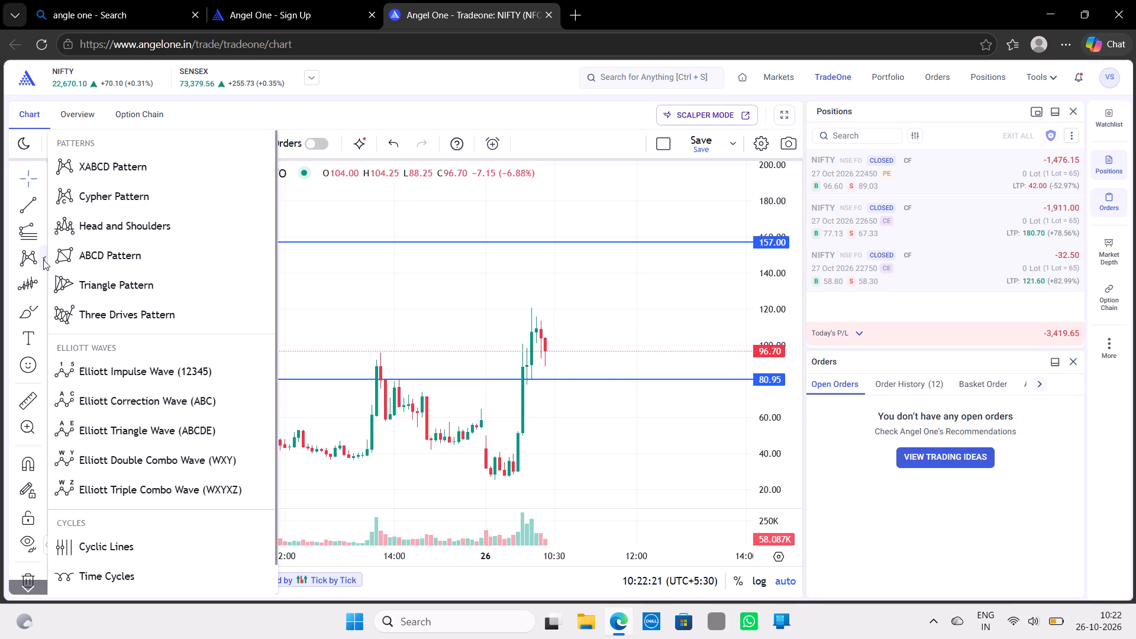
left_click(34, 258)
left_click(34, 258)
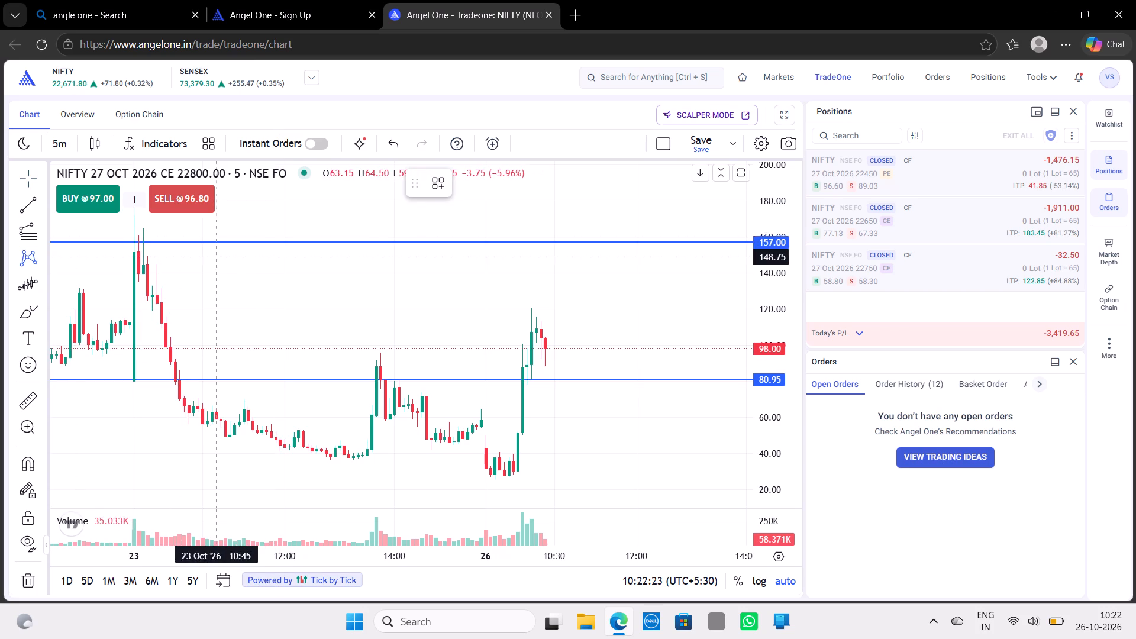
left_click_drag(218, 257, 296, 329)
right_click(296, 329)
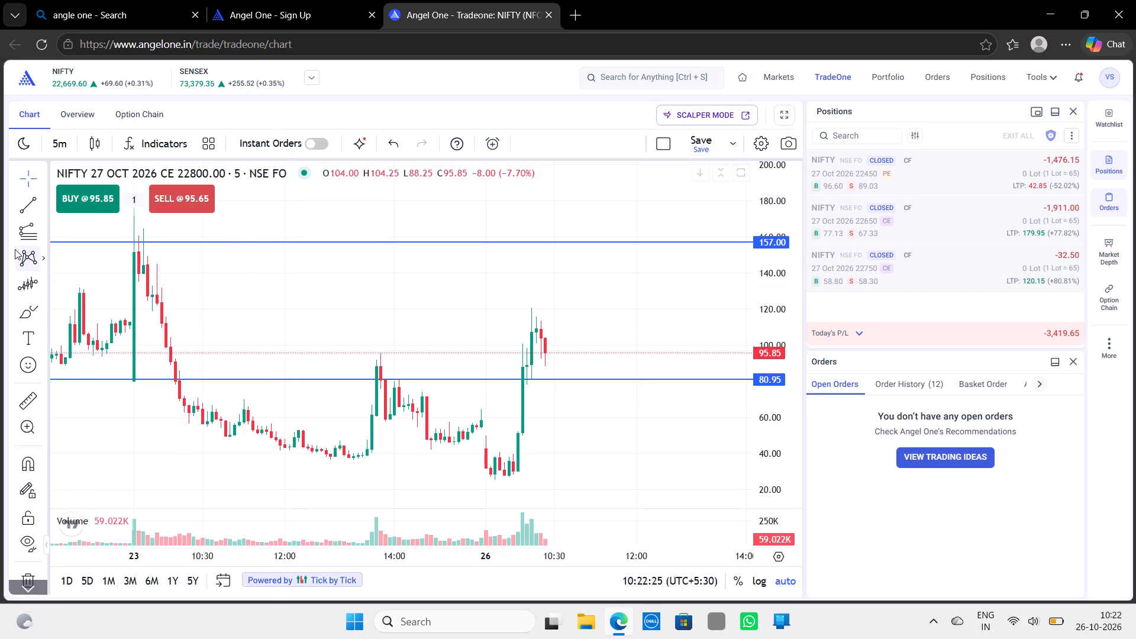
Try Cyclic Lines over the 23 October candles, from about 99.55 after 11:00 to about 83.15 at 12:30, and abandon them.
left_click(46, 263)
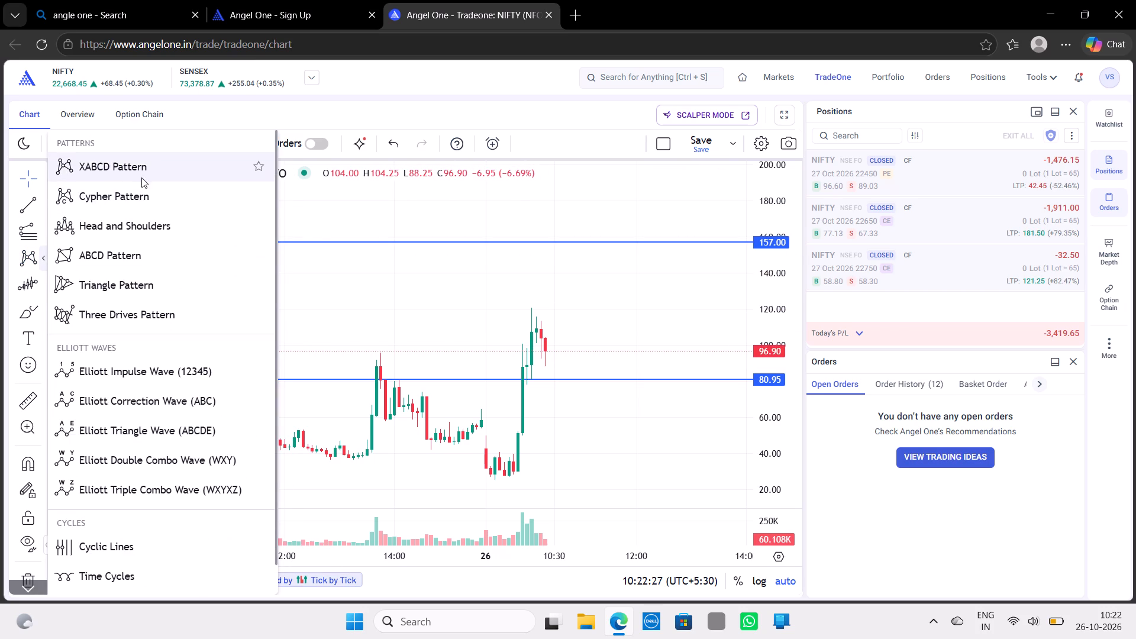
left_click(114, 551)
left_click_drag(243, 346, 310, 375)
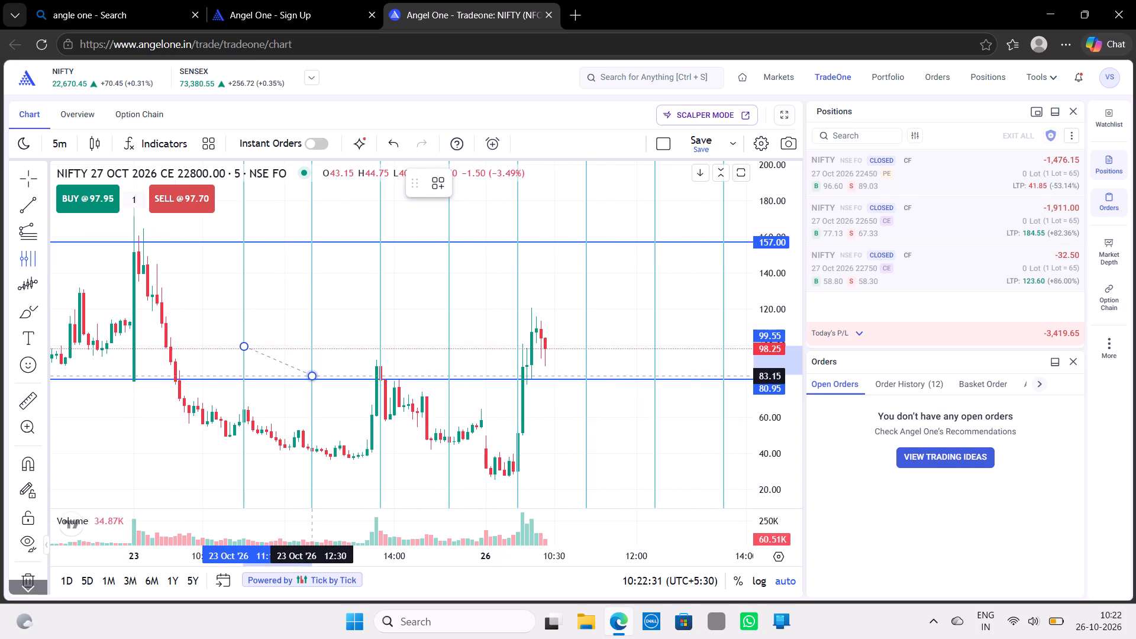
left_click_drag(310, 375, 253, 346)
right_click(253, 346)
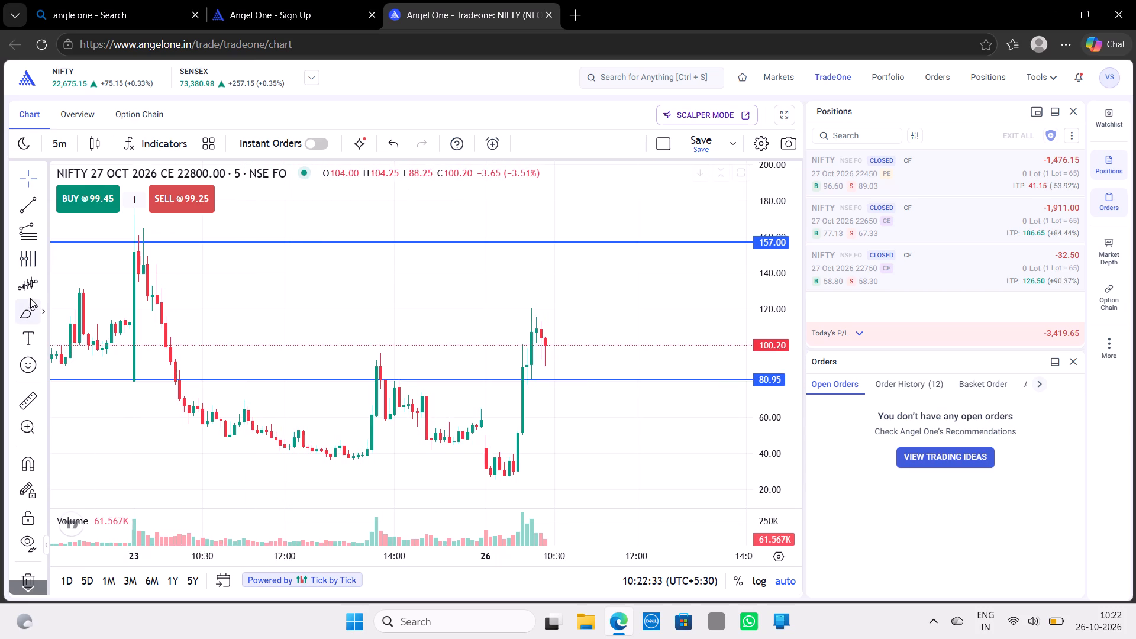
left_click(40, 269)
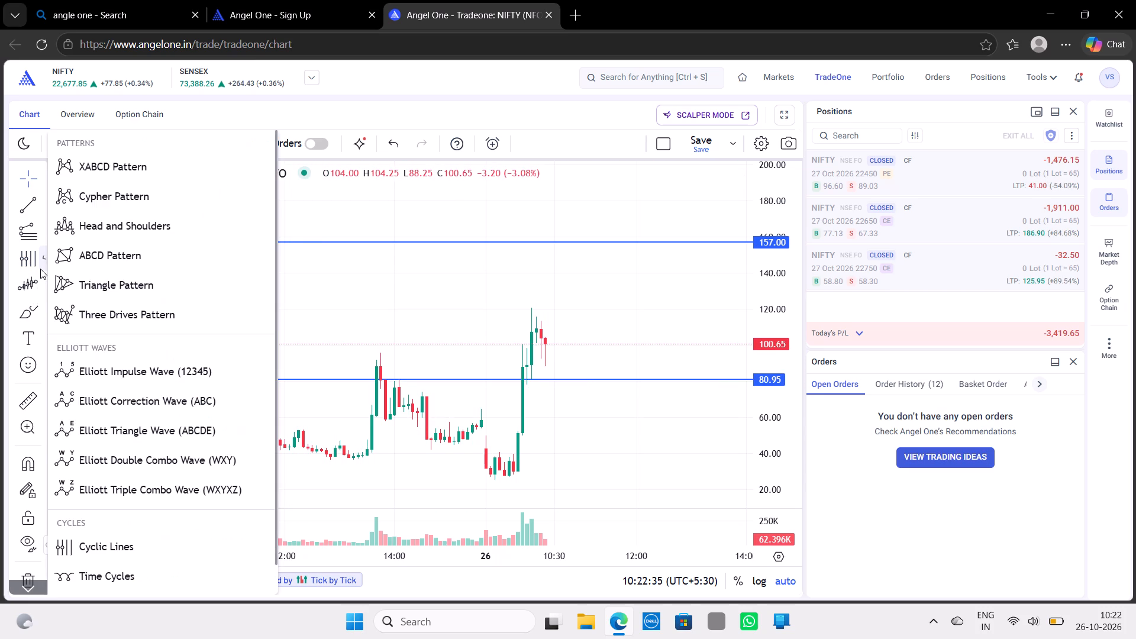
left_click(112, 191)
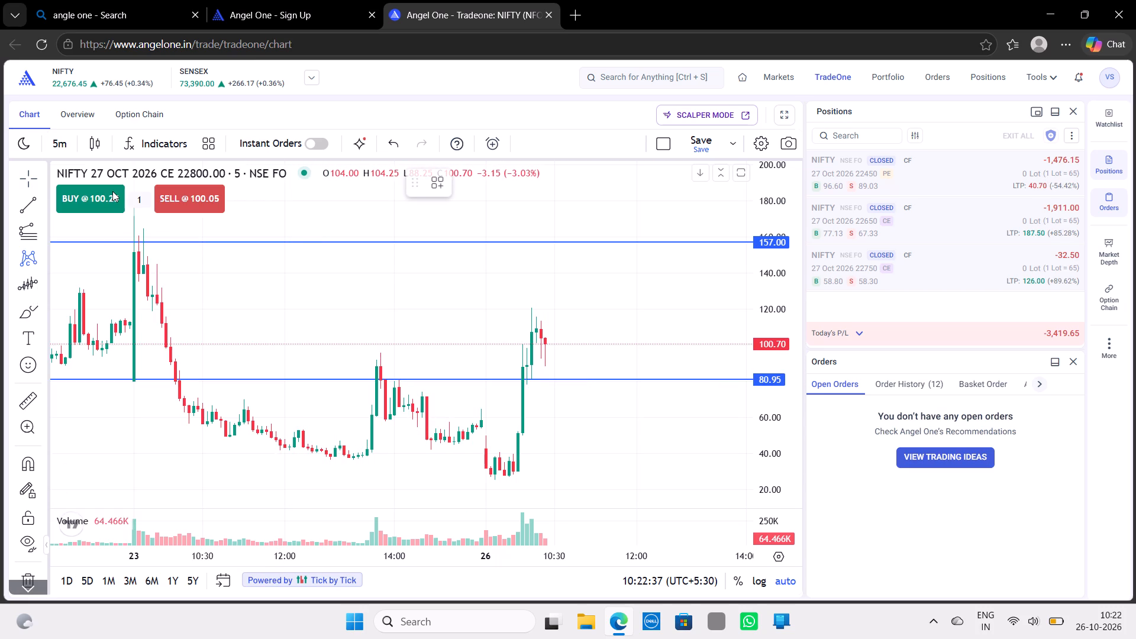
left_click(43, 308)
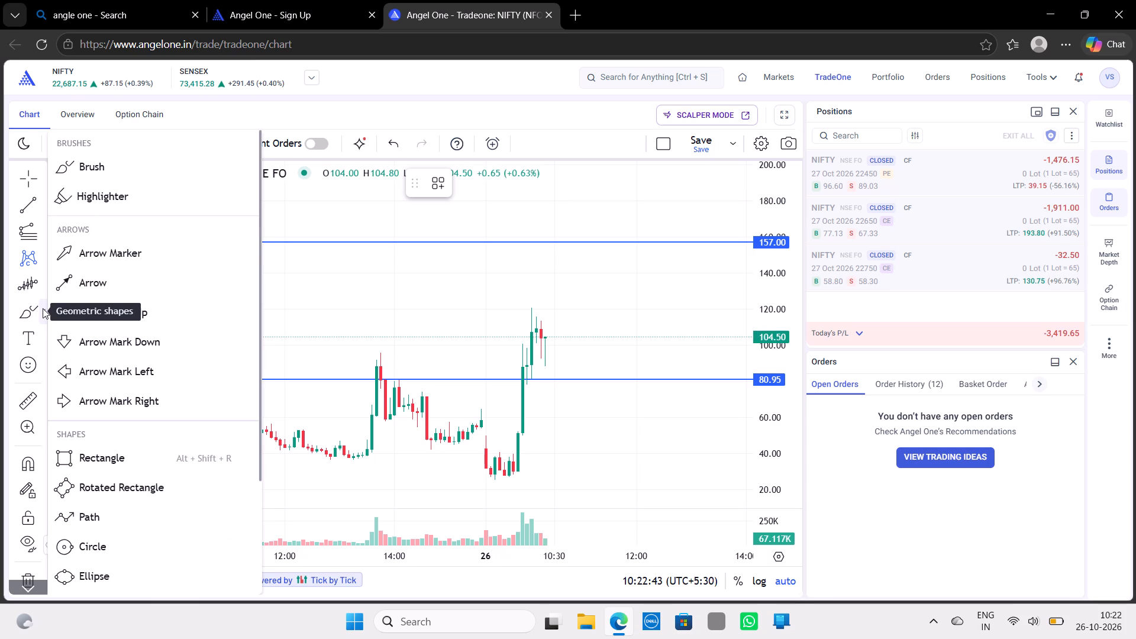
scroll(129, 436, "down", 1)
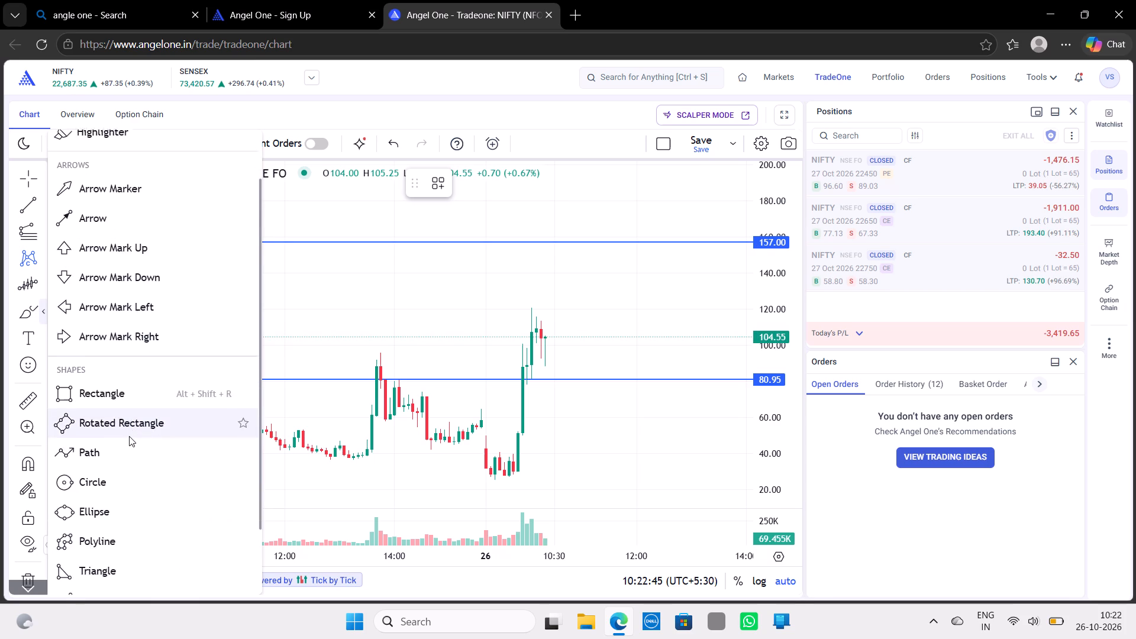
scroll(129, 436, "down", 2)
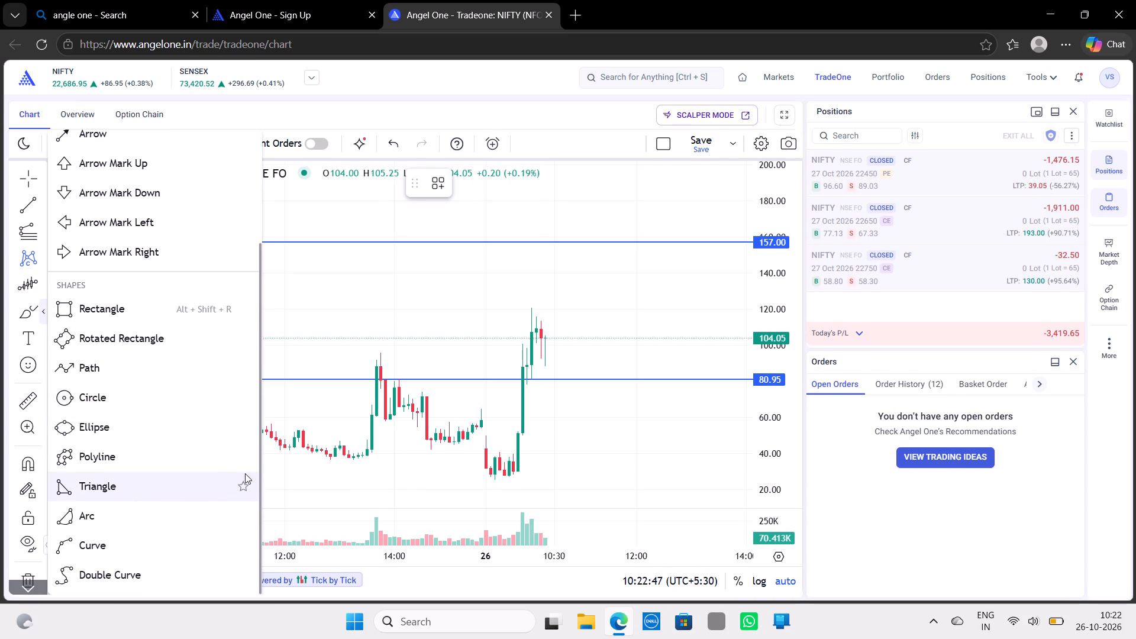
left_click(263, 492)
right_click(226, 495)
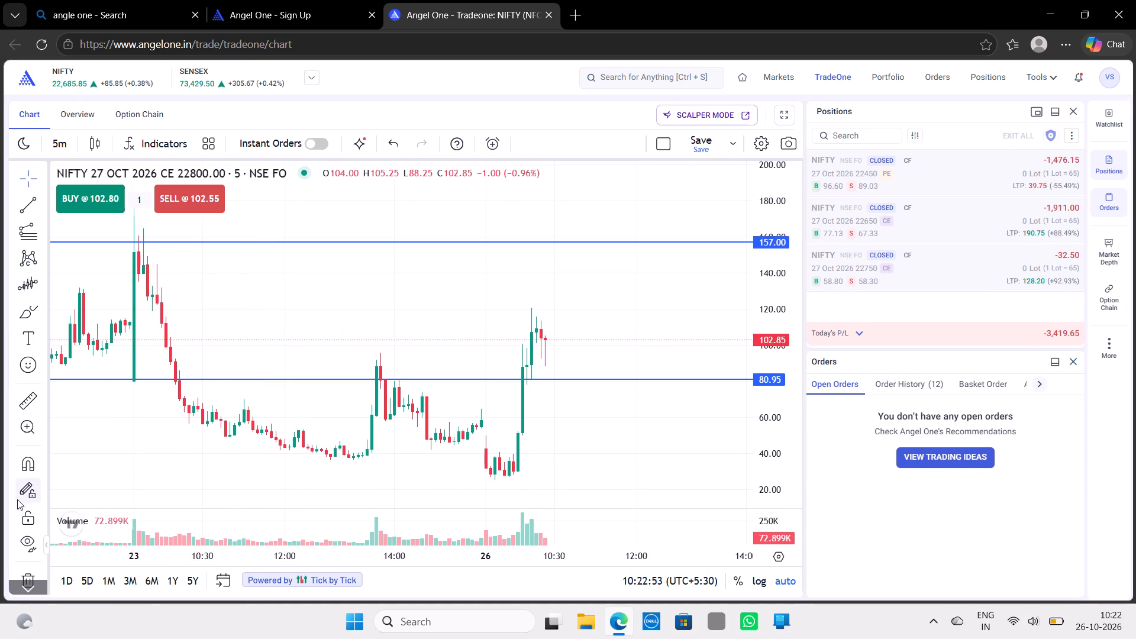
Measure the price rise at the 26 October 09:45 candles, from about 30.70 up to about 108.60, and clear the measurement.
scroll(17, 504, "down", 1)
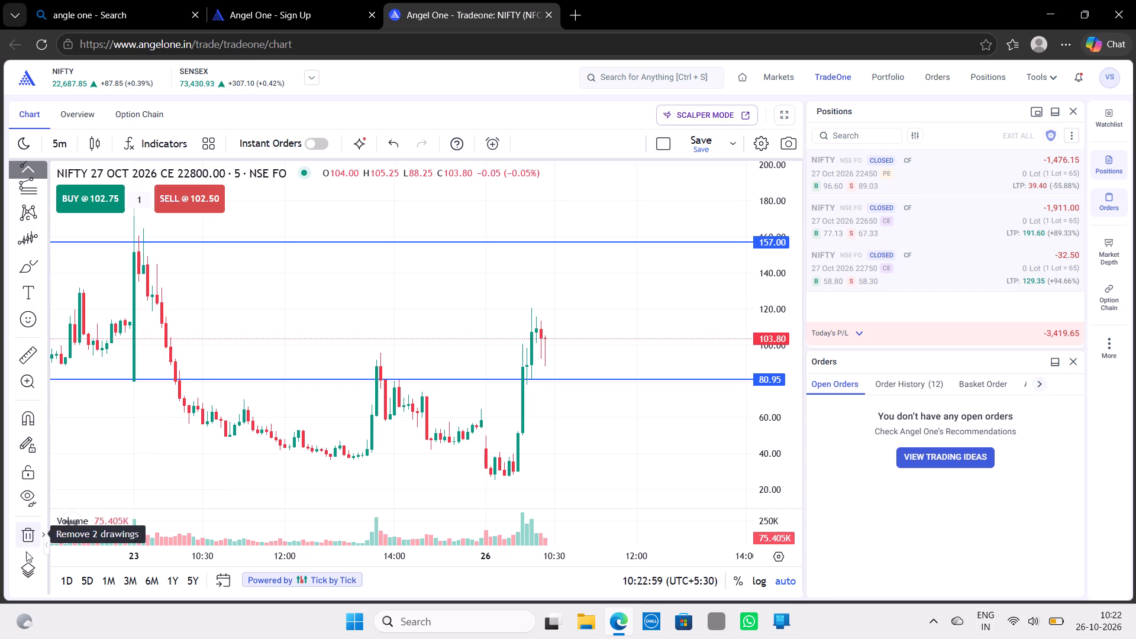
left_click(31, 362)
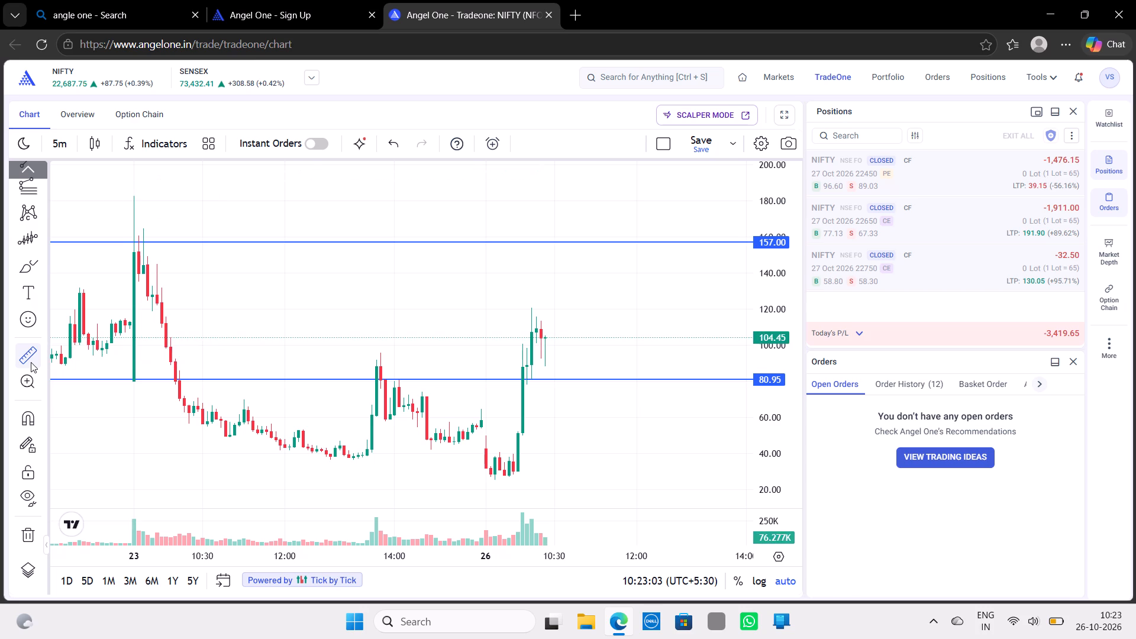
left_click(31, 362)
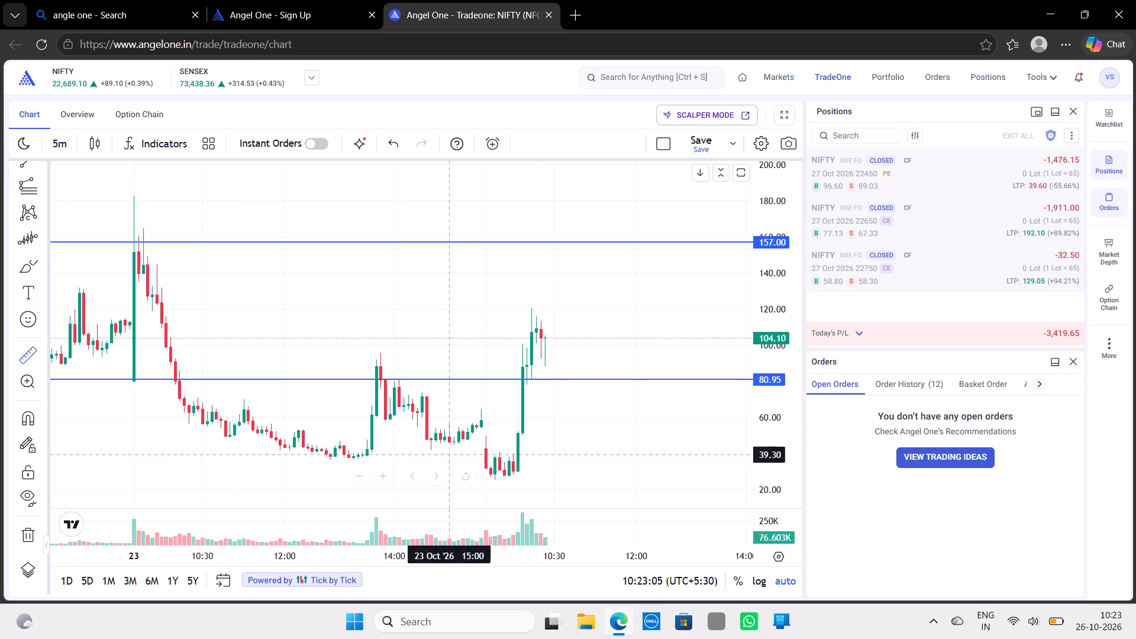
left_click_drag(509, 470, 518, 439)
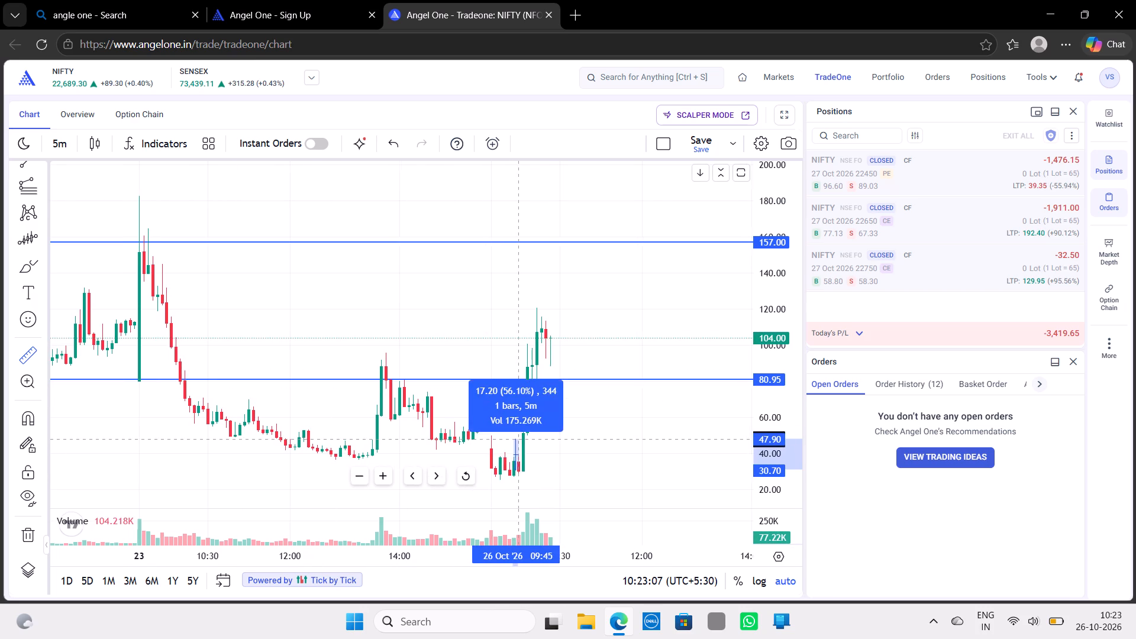
left_click_drag(518, 439, 501, 348)
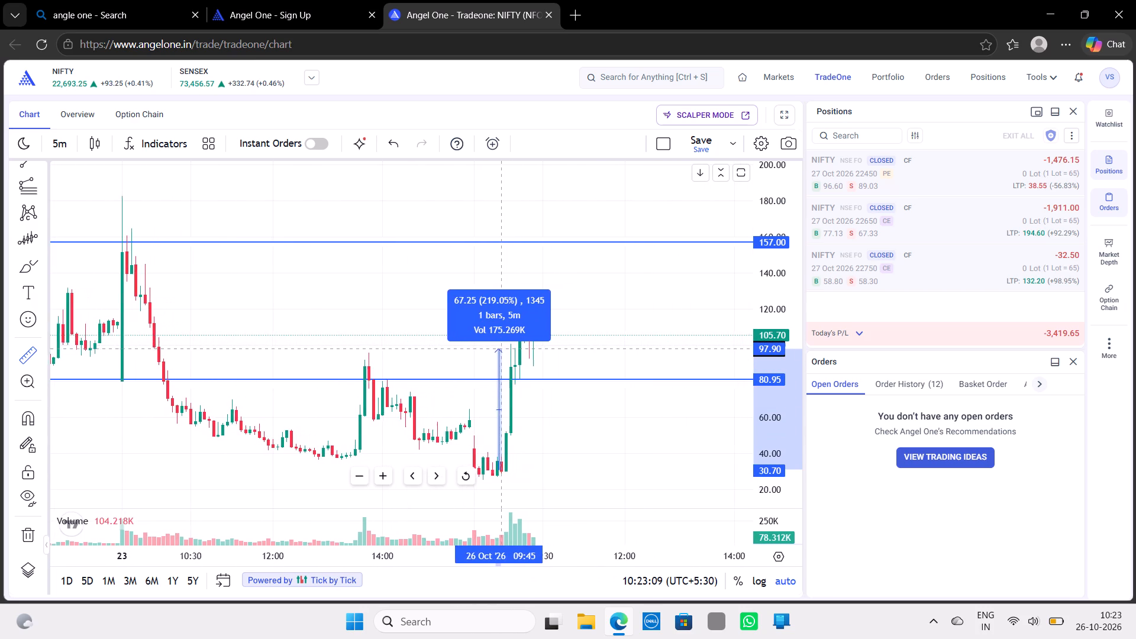
left_click_drag(501, 348, 505, 327)
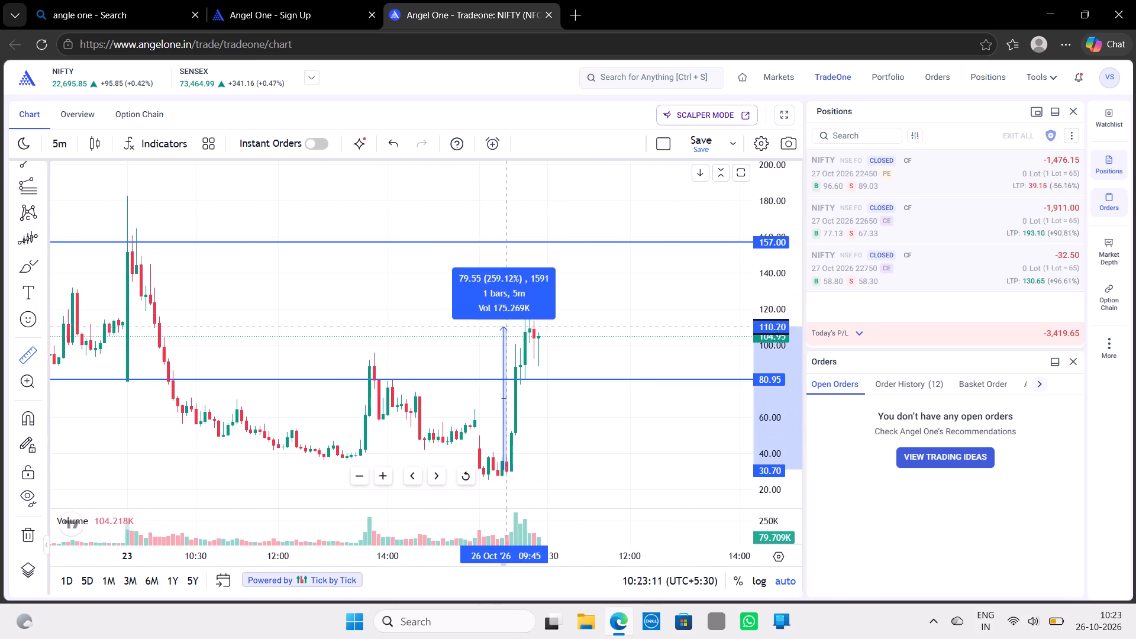
left_click_drag(505, 327, 505, 330)
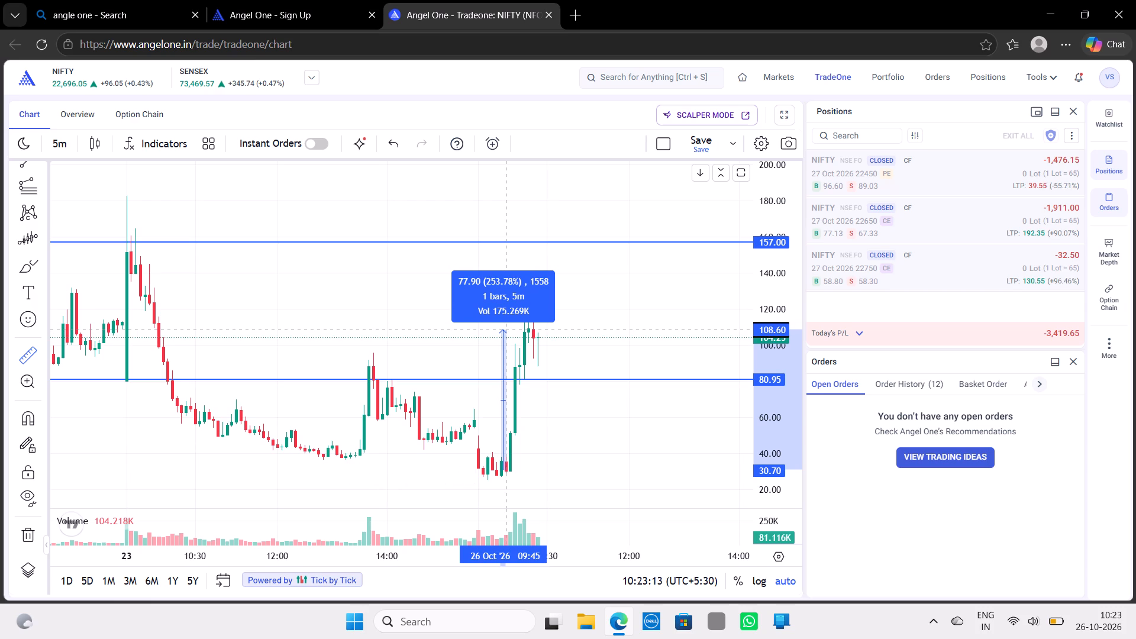
left_click(505, 330)
left_click(575, 366)
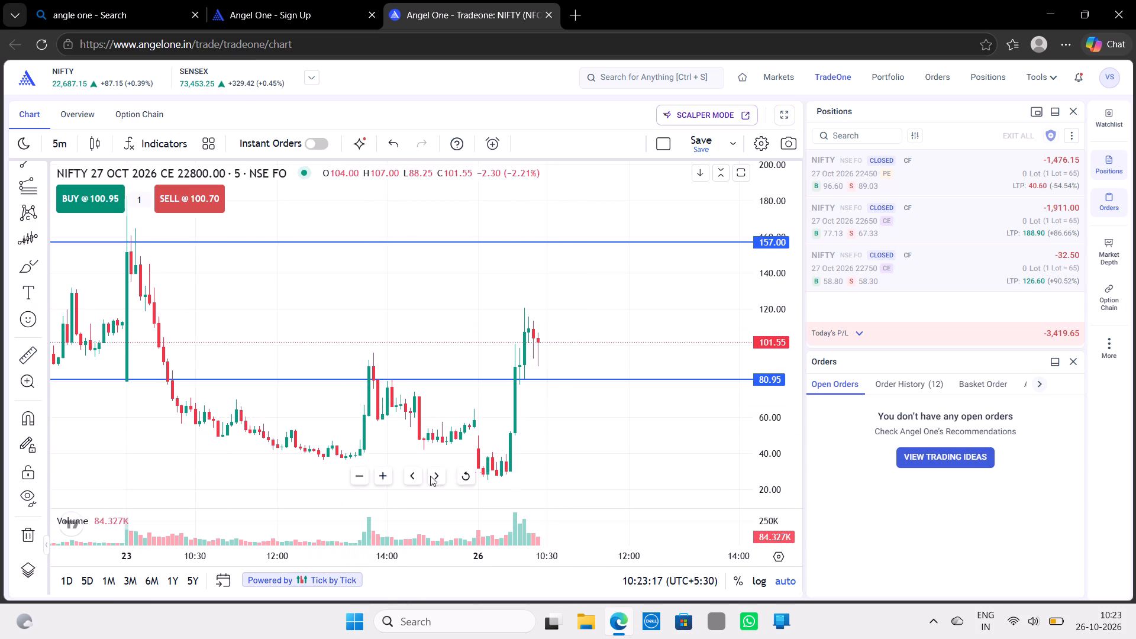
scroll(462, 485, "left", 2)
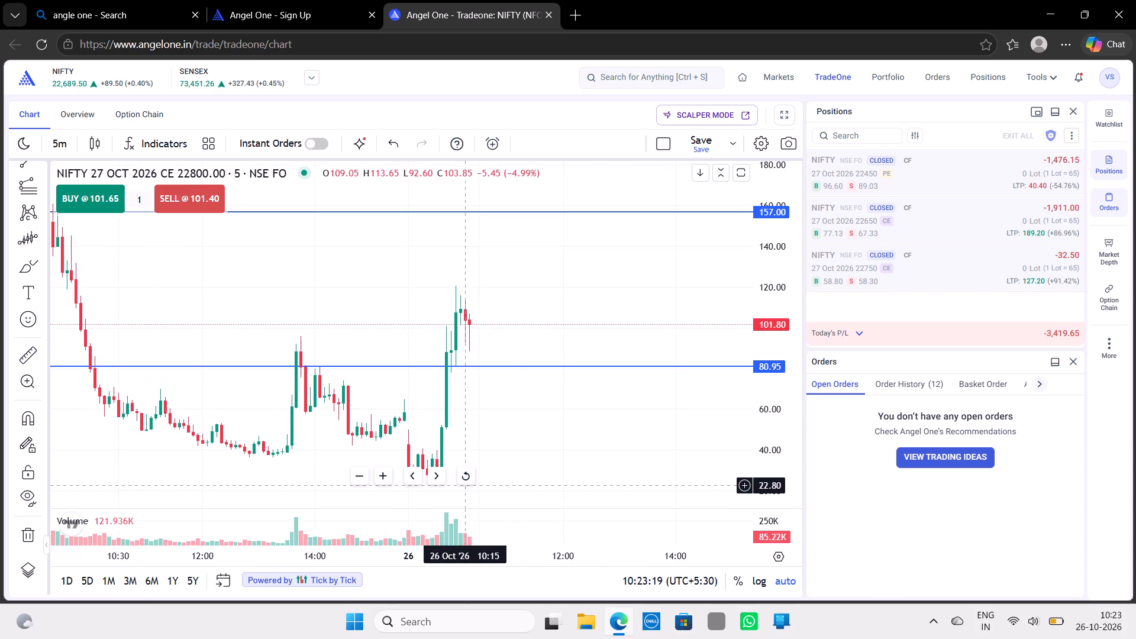
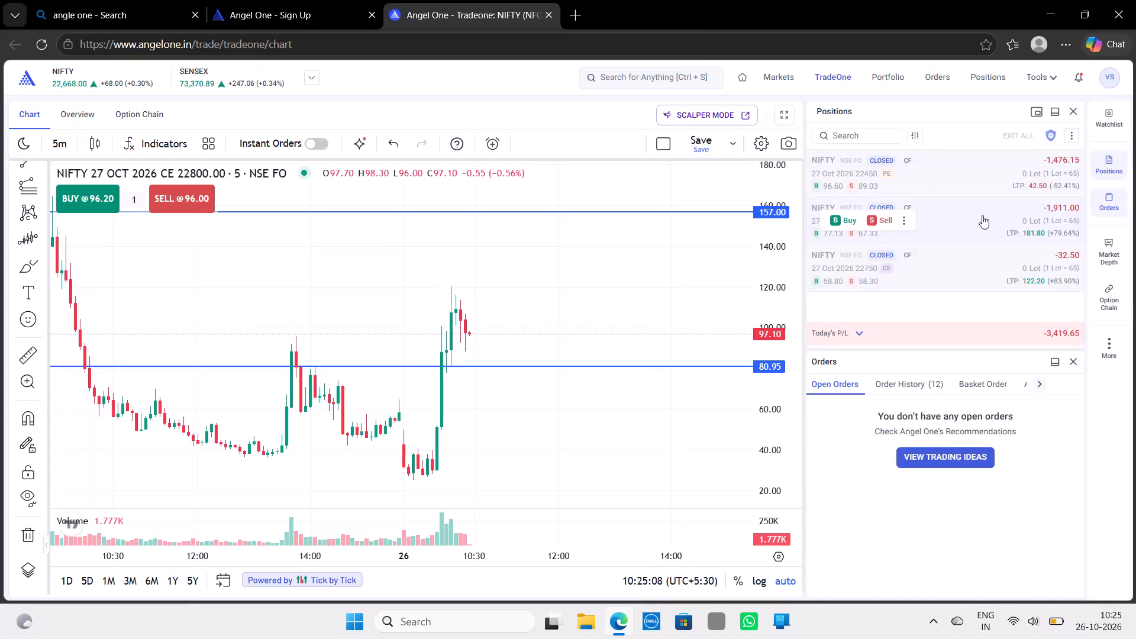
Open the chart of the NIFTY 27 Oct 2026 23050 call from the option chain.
left_click(1105, 297)
left_click_drag(680, 270, 884, 298)
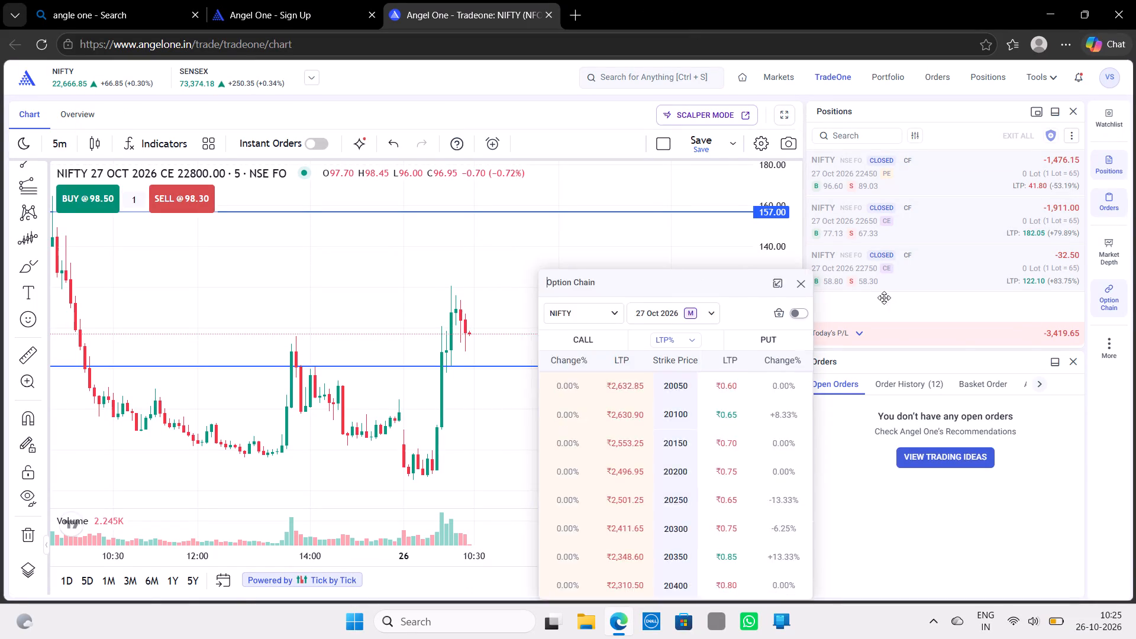
left_click_drag(884, 298, 1019, 182)
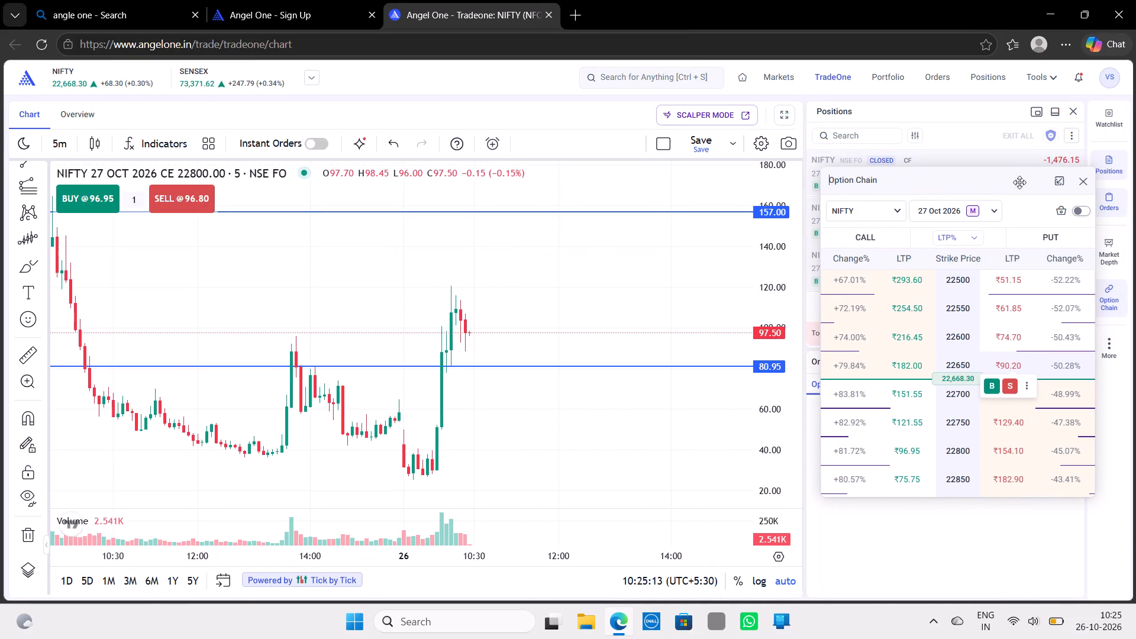
scroll(964, 422, "down", 3)
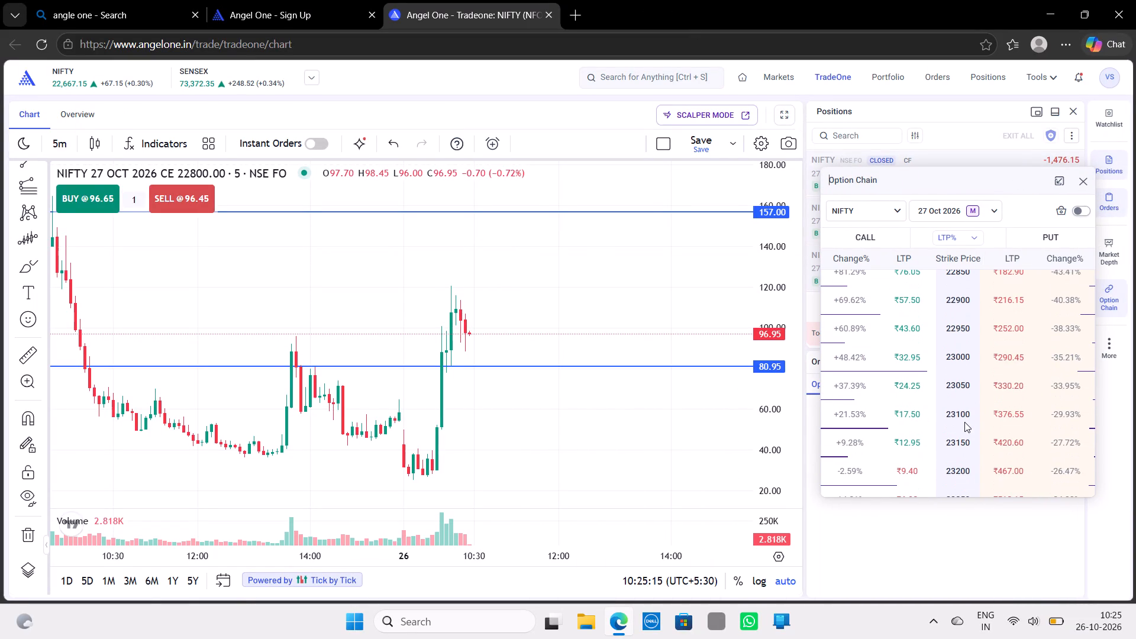
scroll(964, 422, "down", 2)
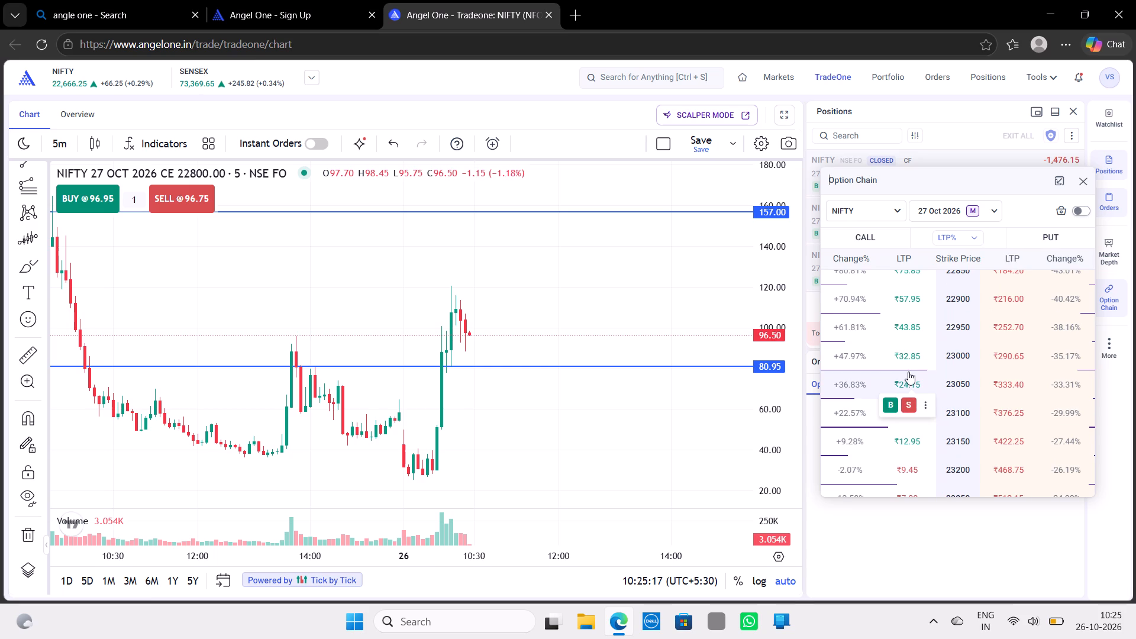
left_click(900, 376)
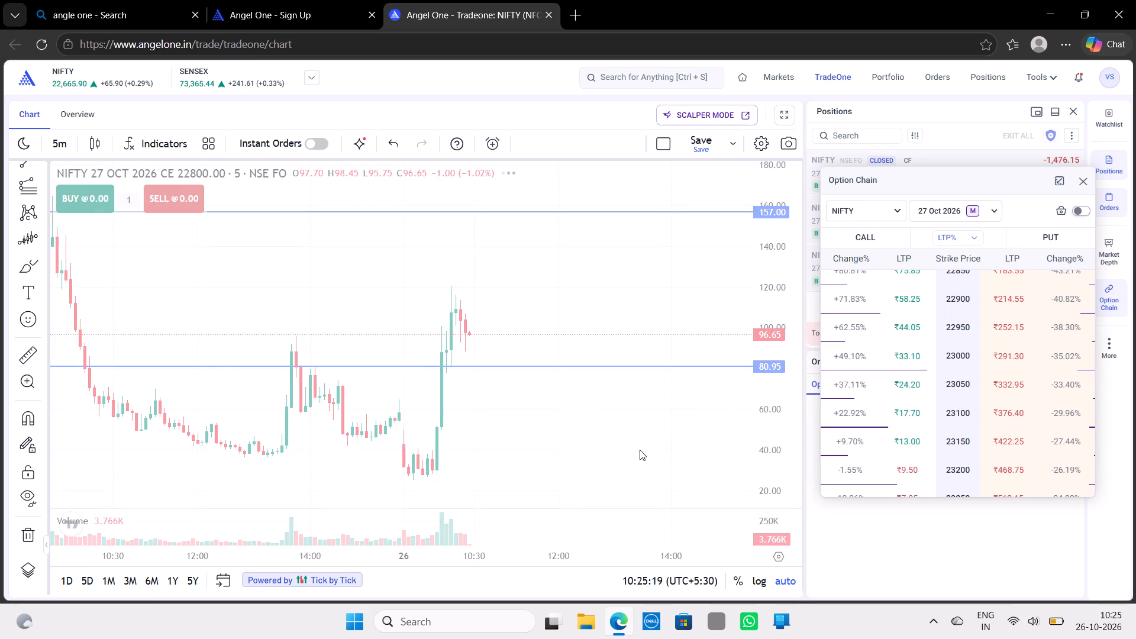
Examine the 23050 call's 5-minute candles from 21 October through the 26 October session.
scroll(666, 437, "left", 1)
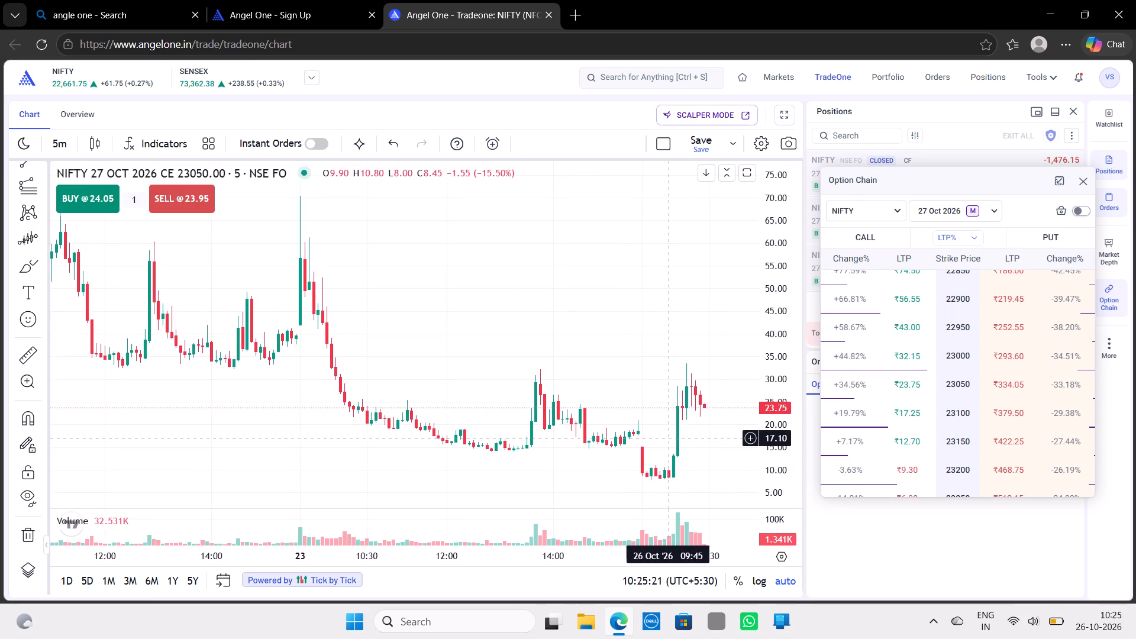
scroll(666, 437, "left", 3)
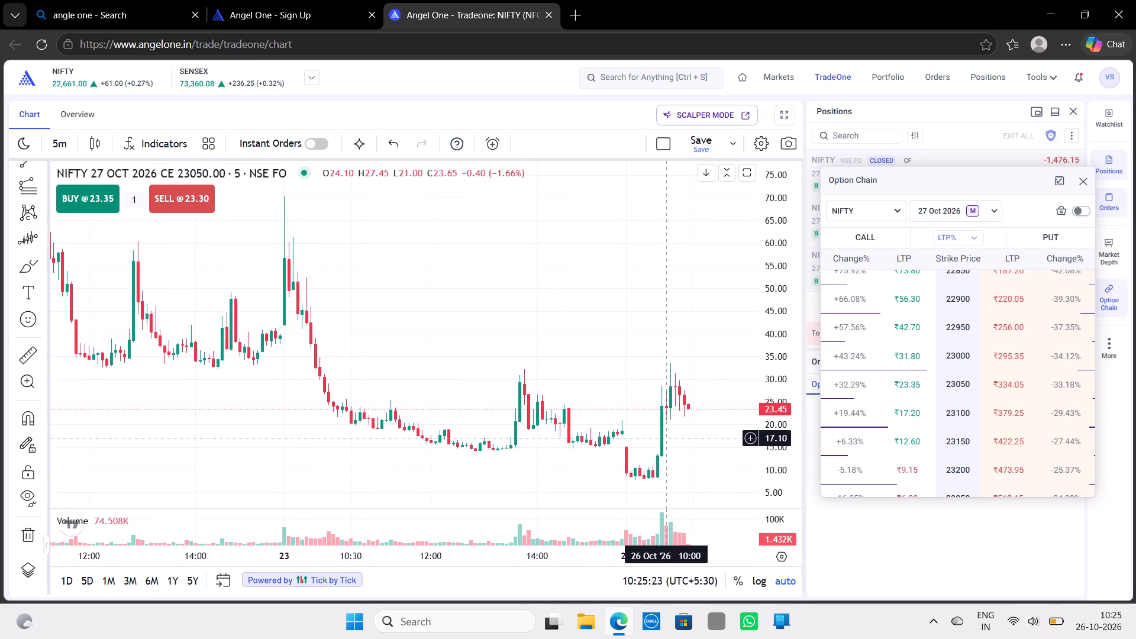
scroll(666, 437, "left", 1)
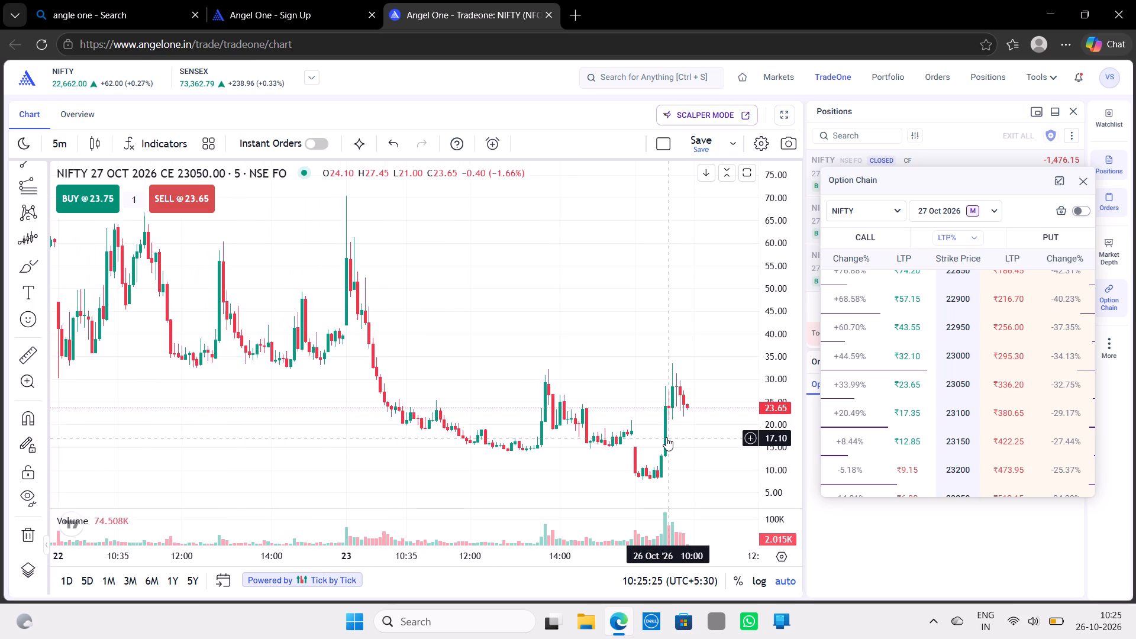
scroll(666, 437, "up", 1)
scroll(666, 437, "right", 3)
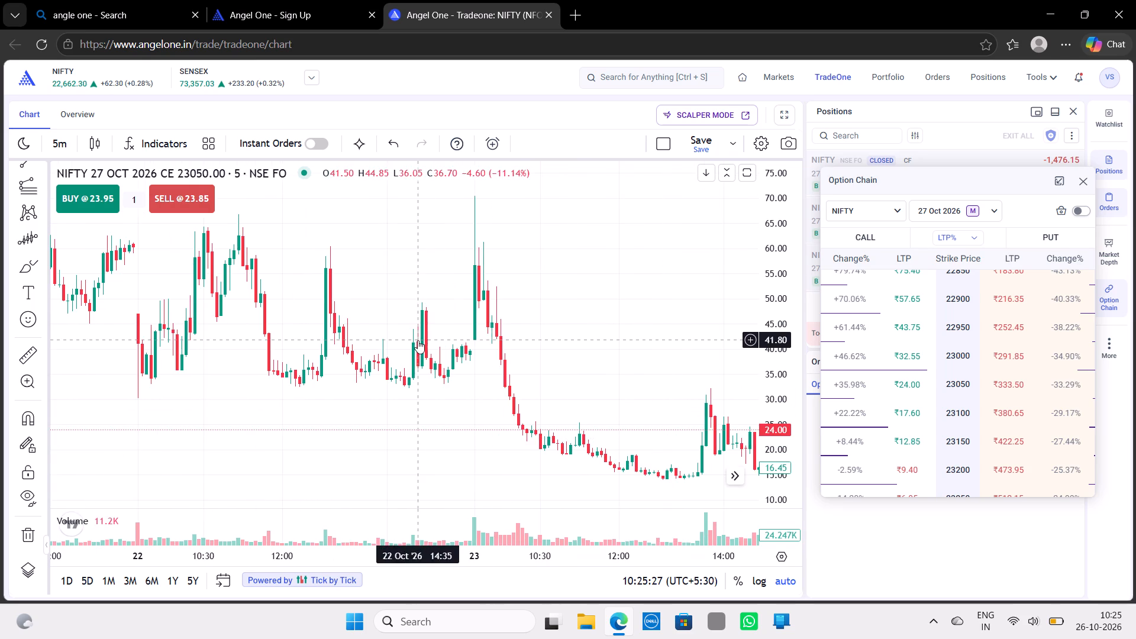
scroll(418, 340, "right", 5)
scroll(418, 340, "up", 2)
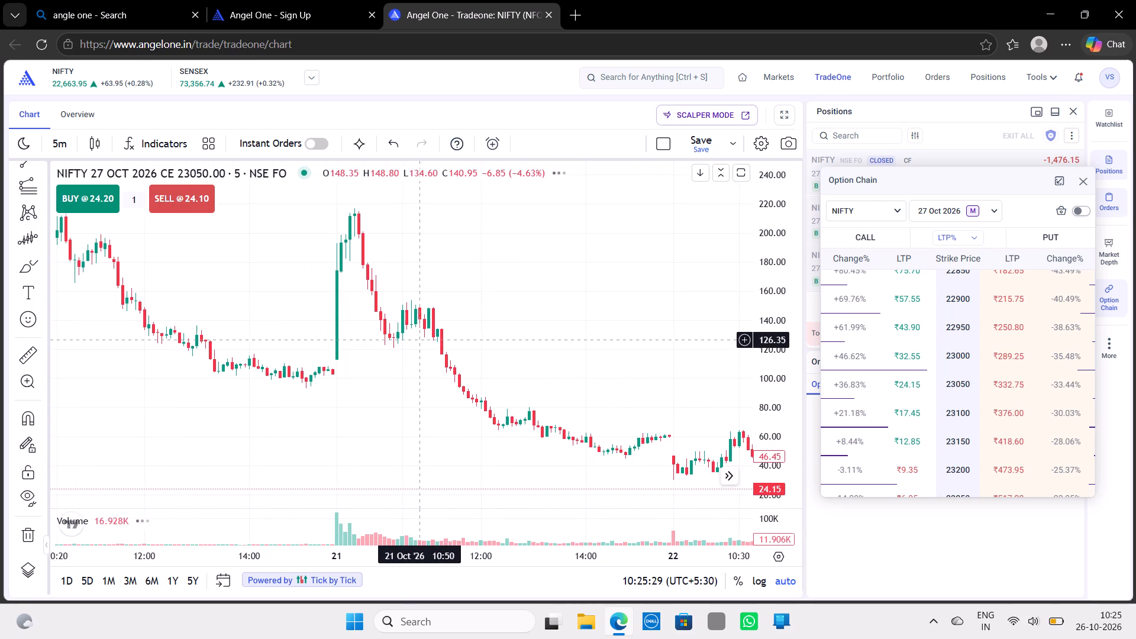
scroll(418, 340, "up", 1)
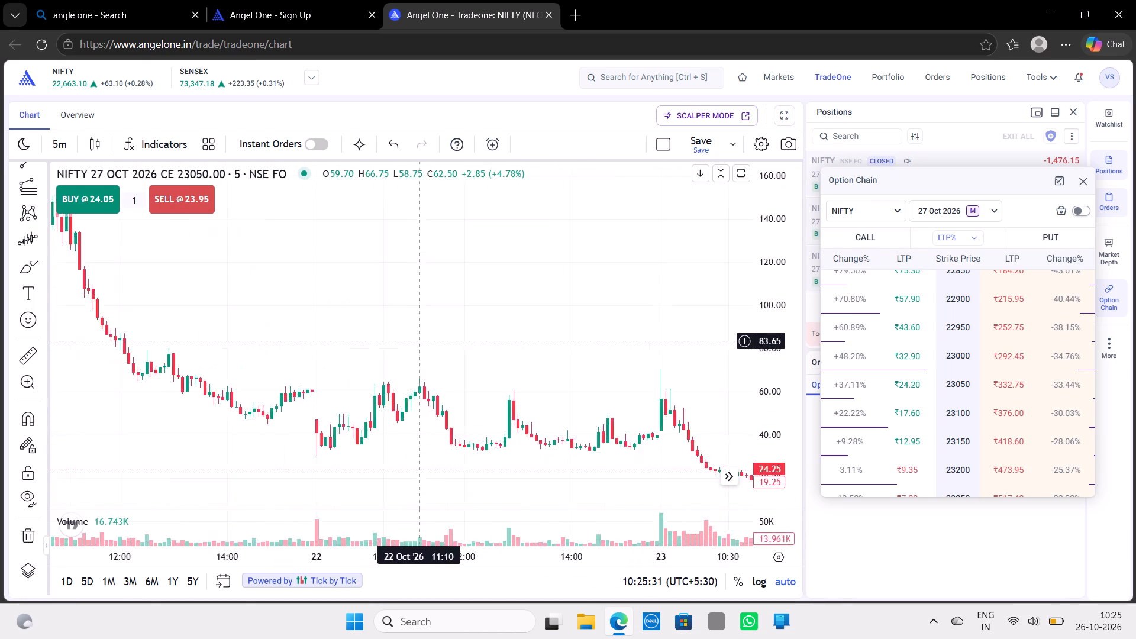
scroll(418, 340, "left", 3)
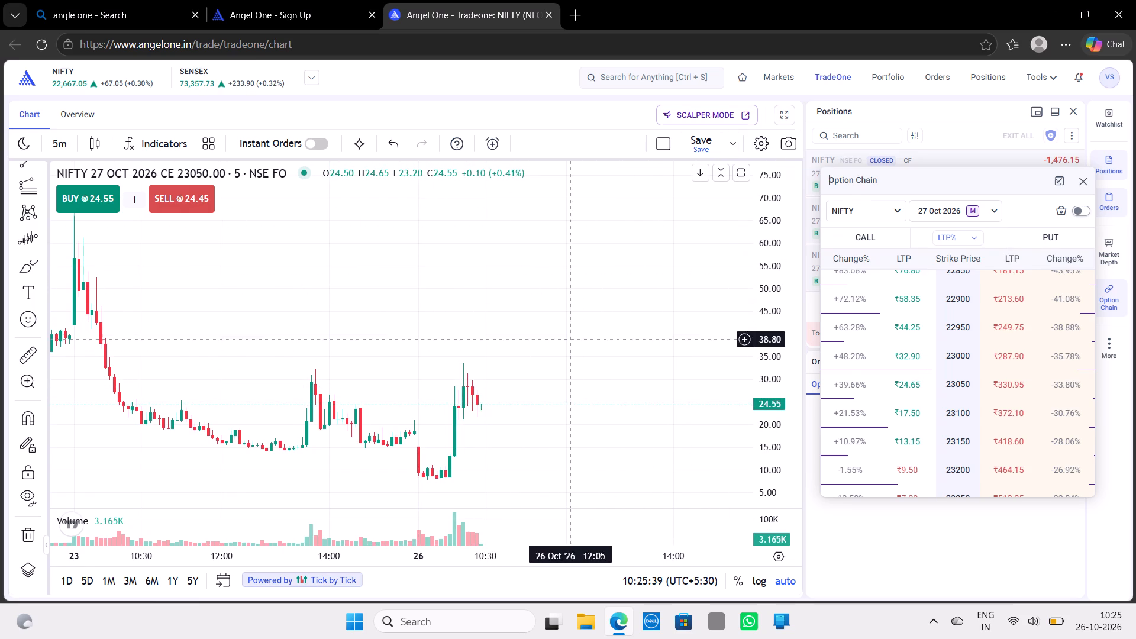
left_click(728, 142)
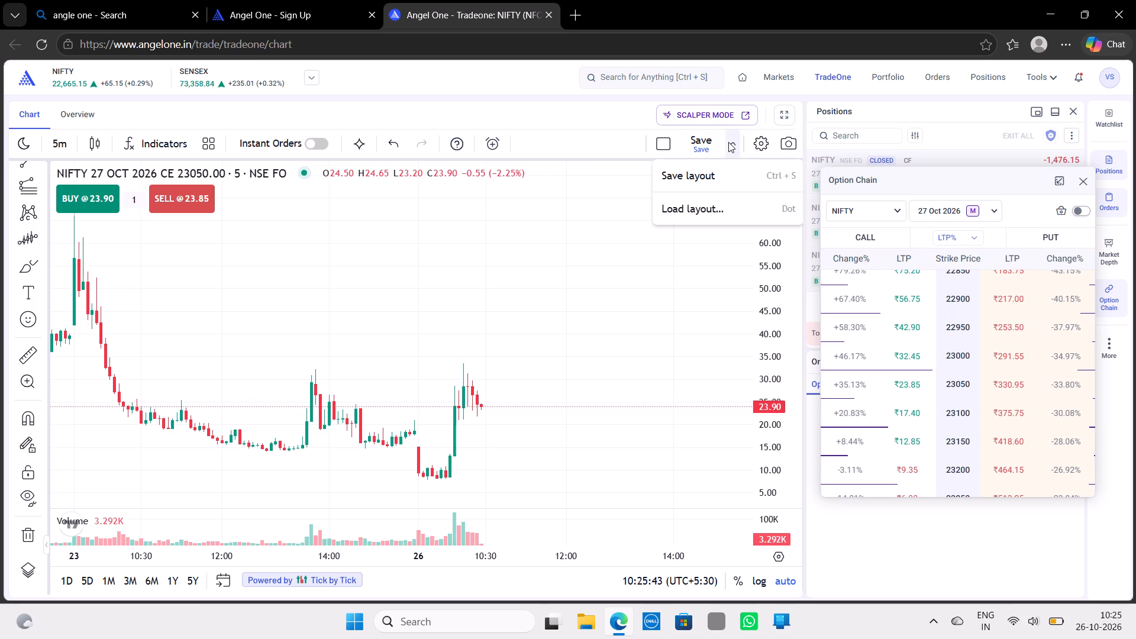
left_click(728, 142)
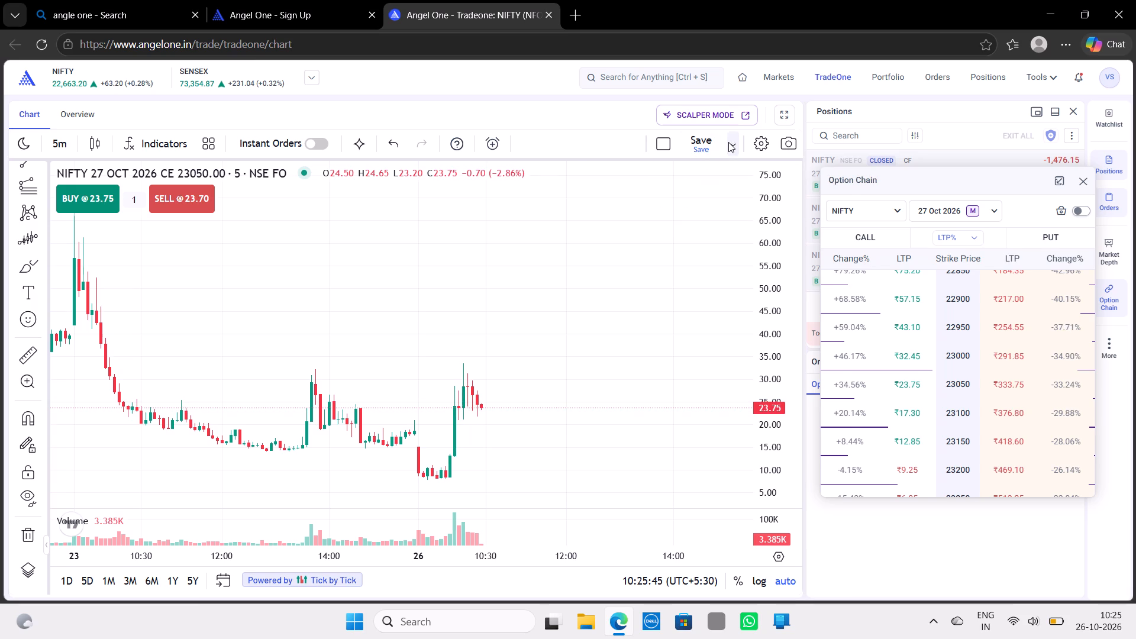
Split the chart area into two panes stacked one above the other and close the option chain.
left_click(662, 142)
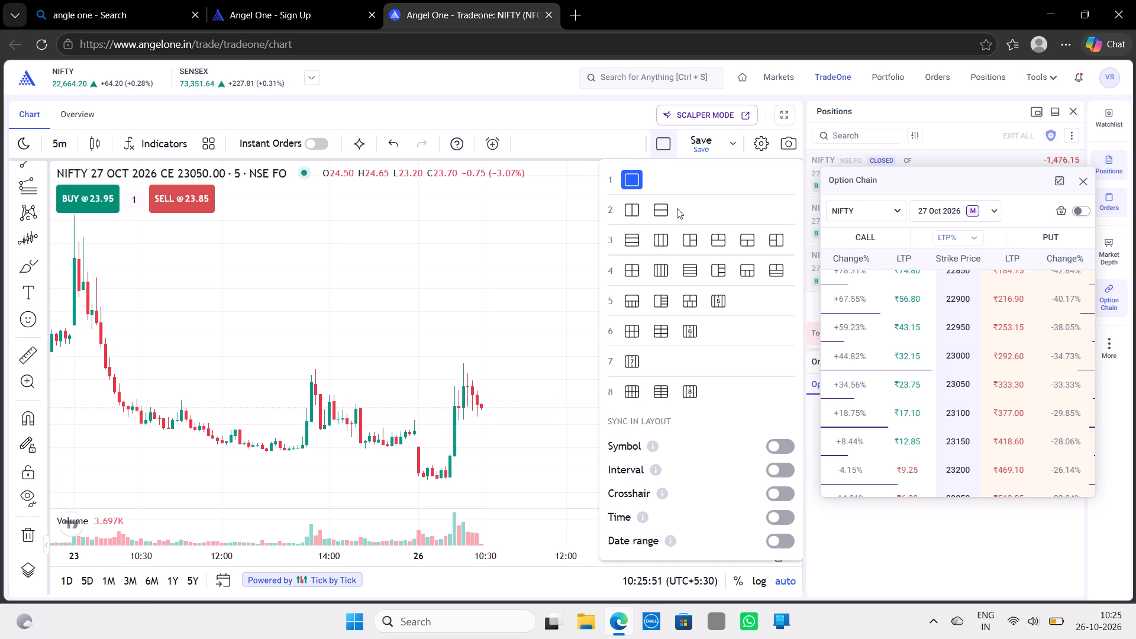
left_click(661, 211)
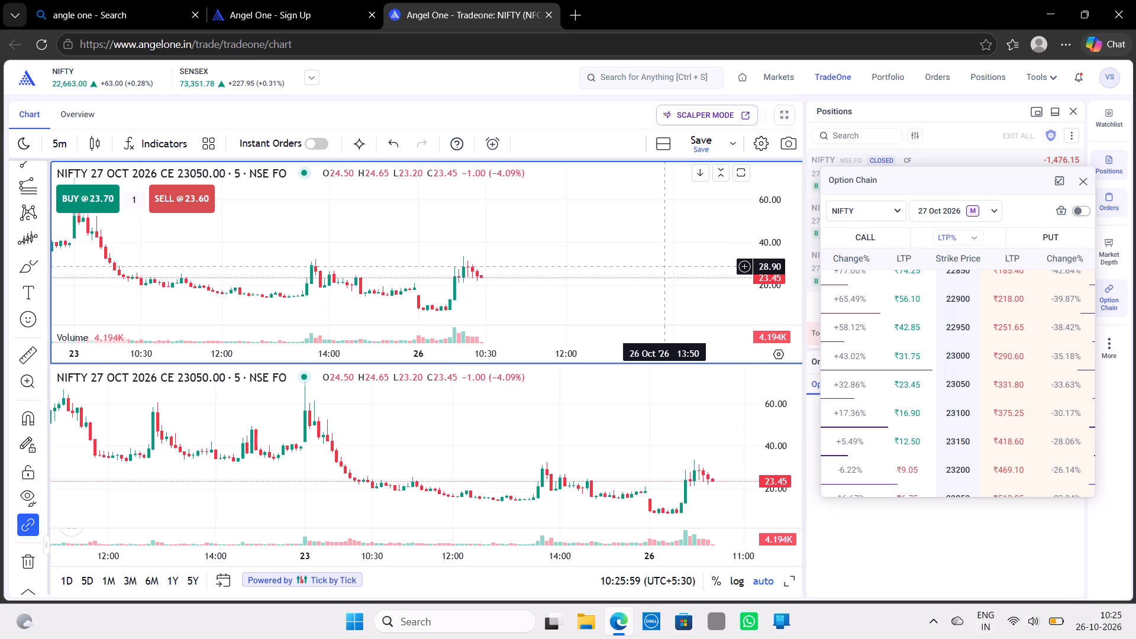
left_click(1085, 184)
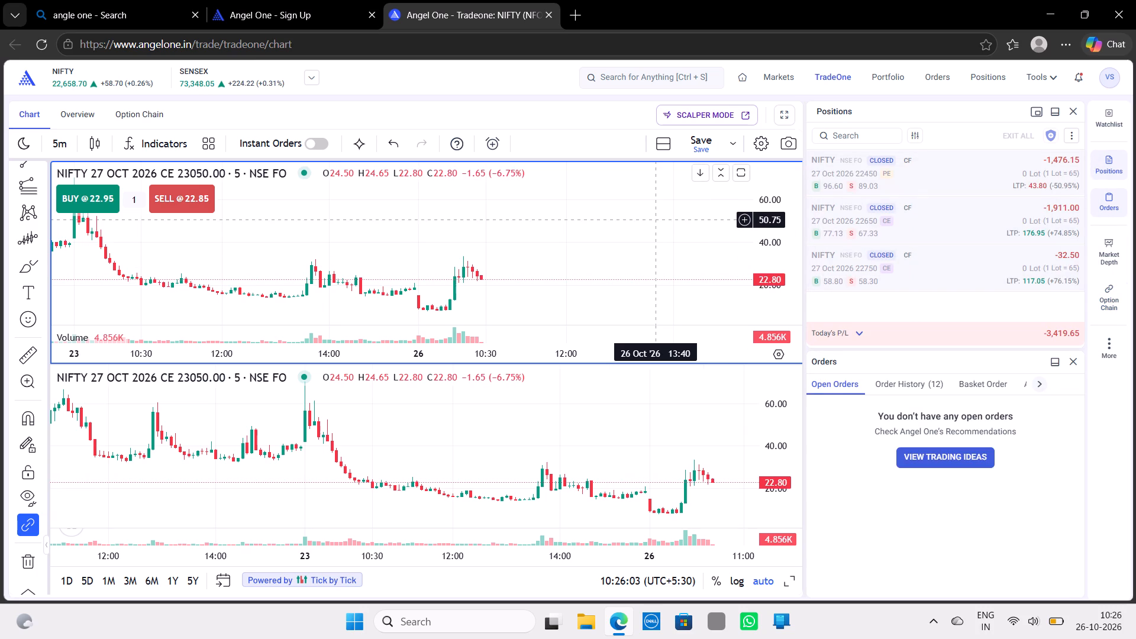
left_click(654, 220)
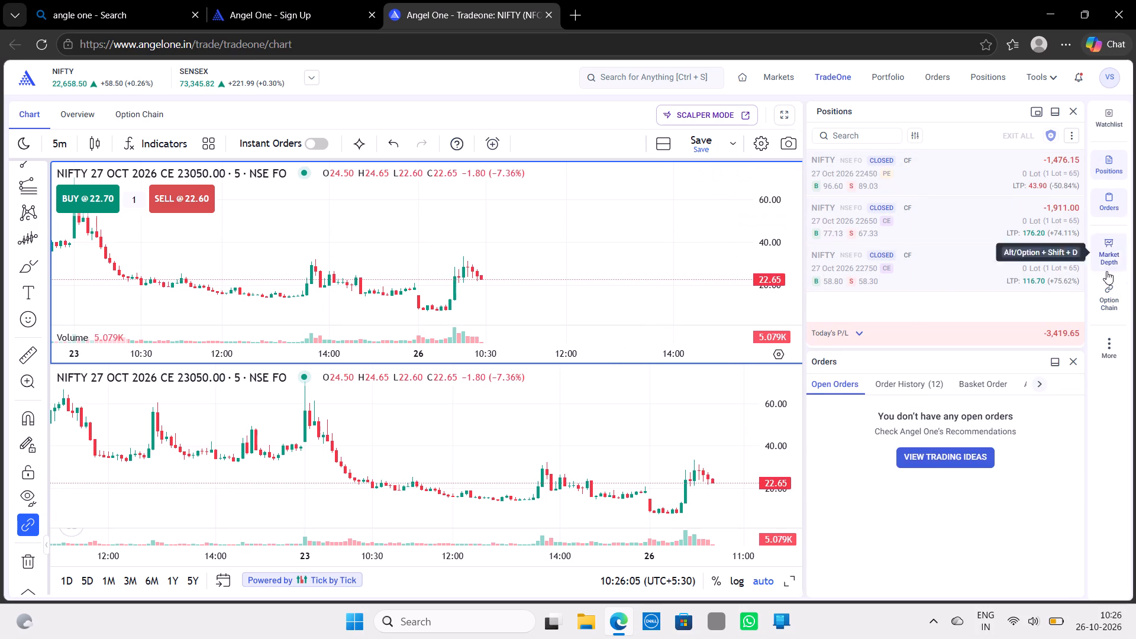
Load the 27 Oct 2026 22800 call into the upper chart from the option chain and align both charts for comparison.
left_click(1115, 300)
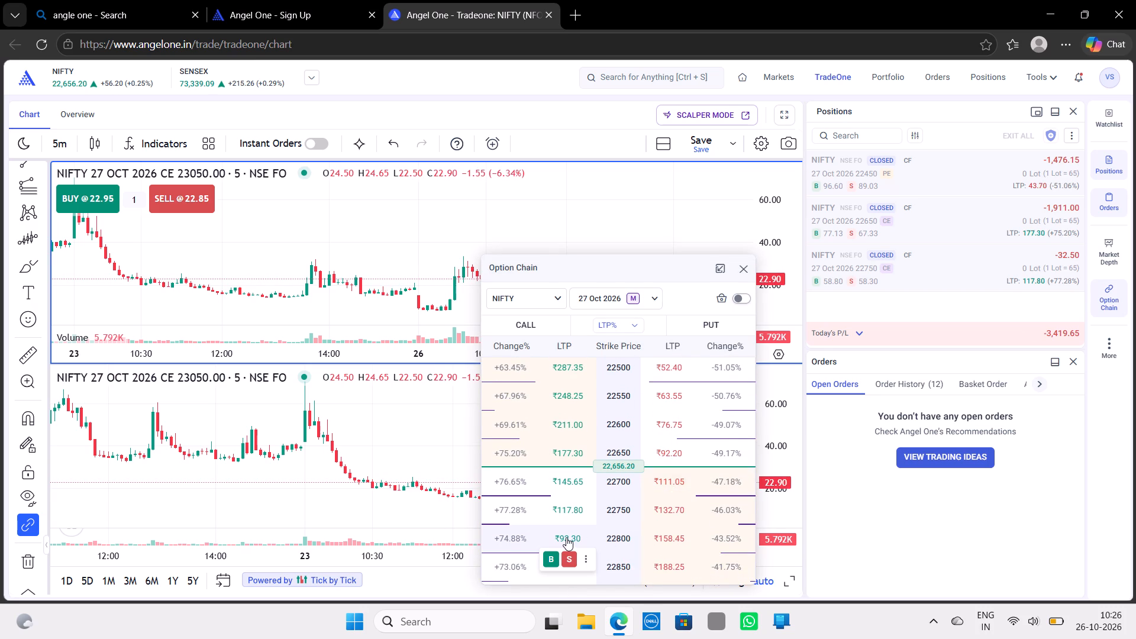
left_click(566, 537)
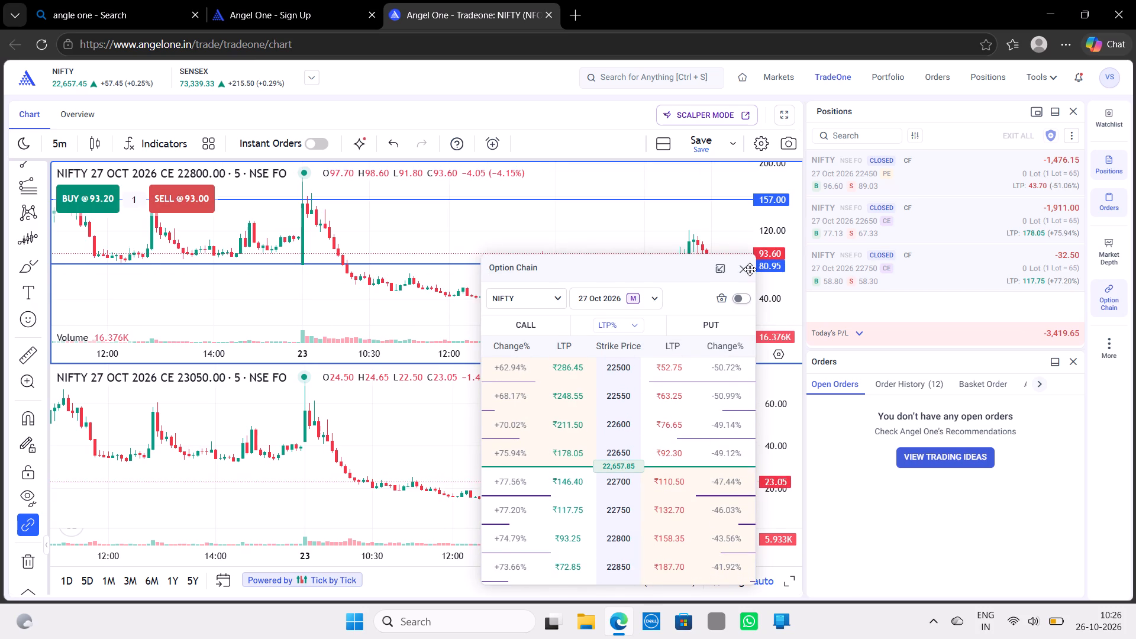
left_click(750, 269)
left_click(744, 270)
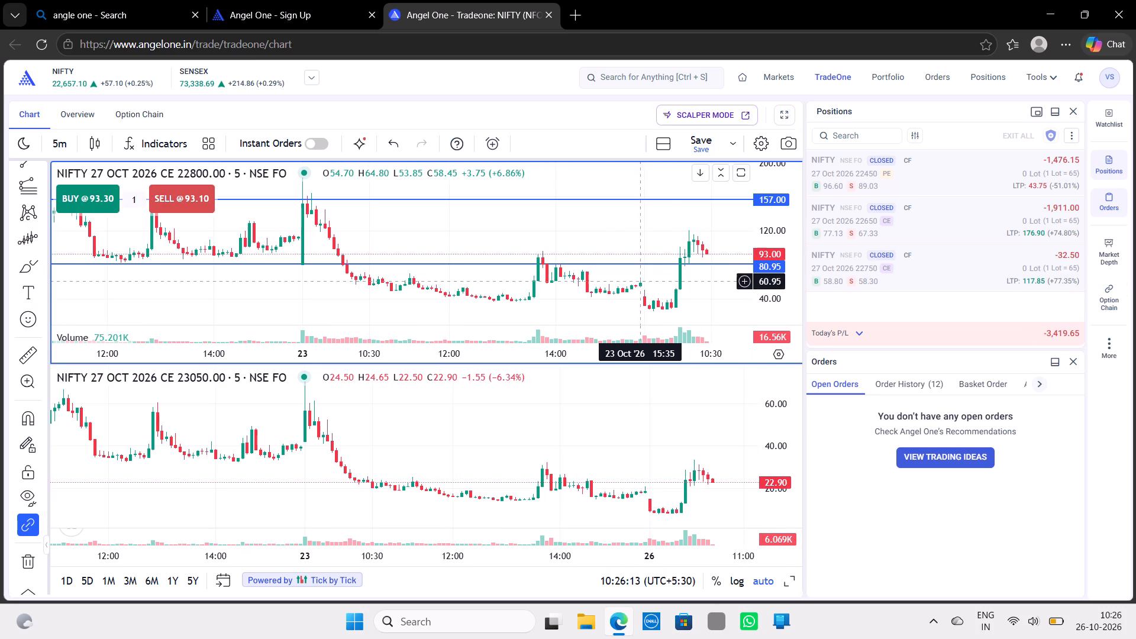
scroll(620, 281, "left", 4)
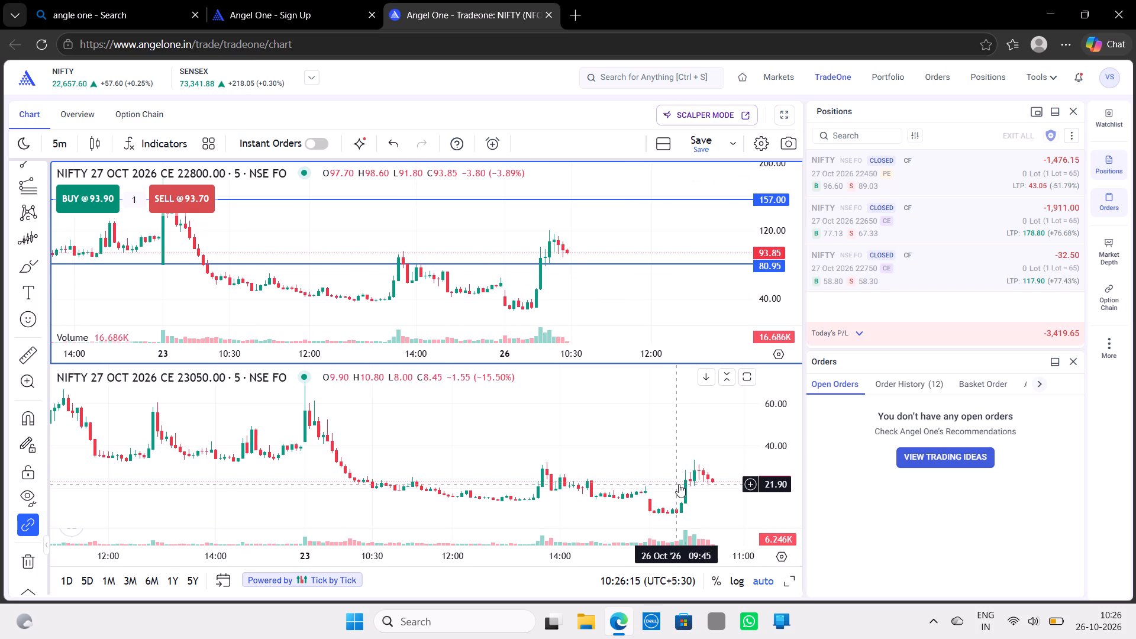
scroll(679, 484, "left", 3)
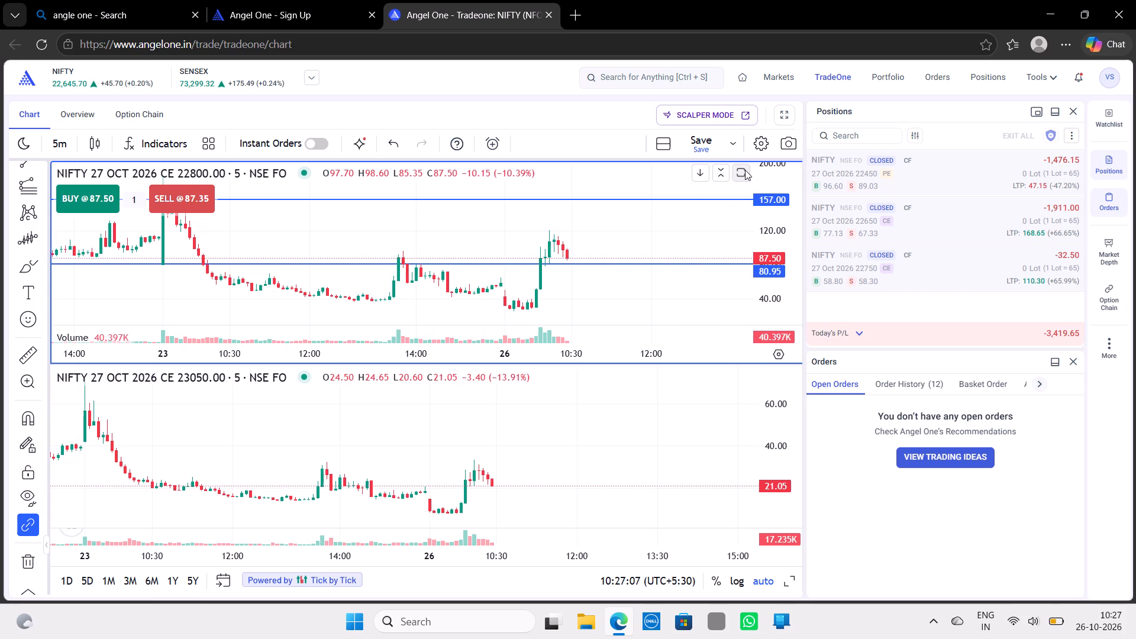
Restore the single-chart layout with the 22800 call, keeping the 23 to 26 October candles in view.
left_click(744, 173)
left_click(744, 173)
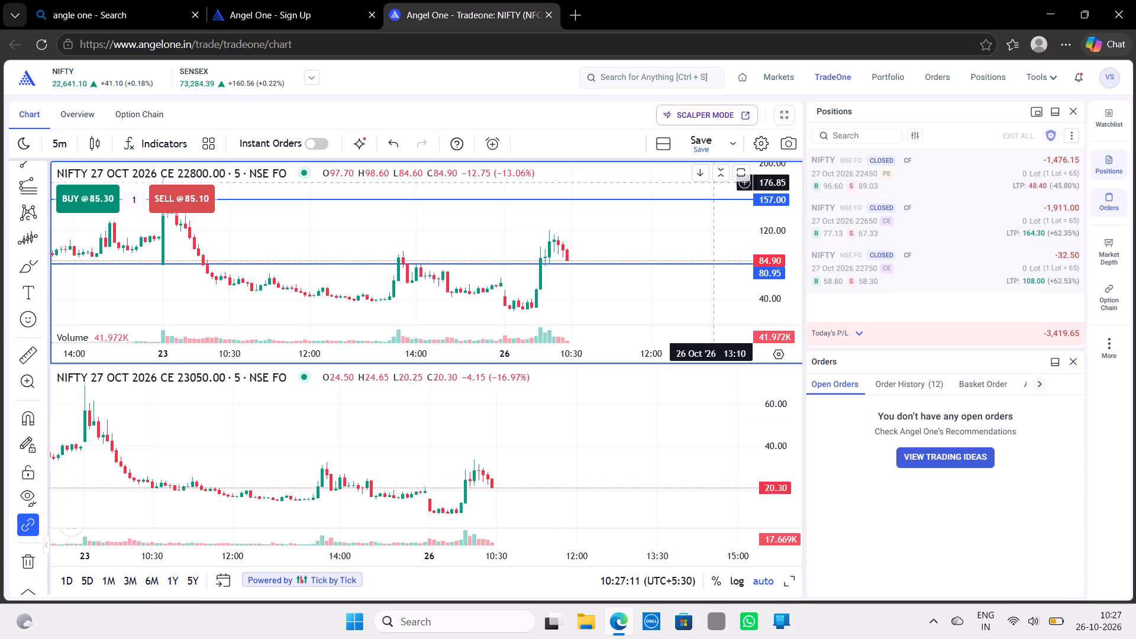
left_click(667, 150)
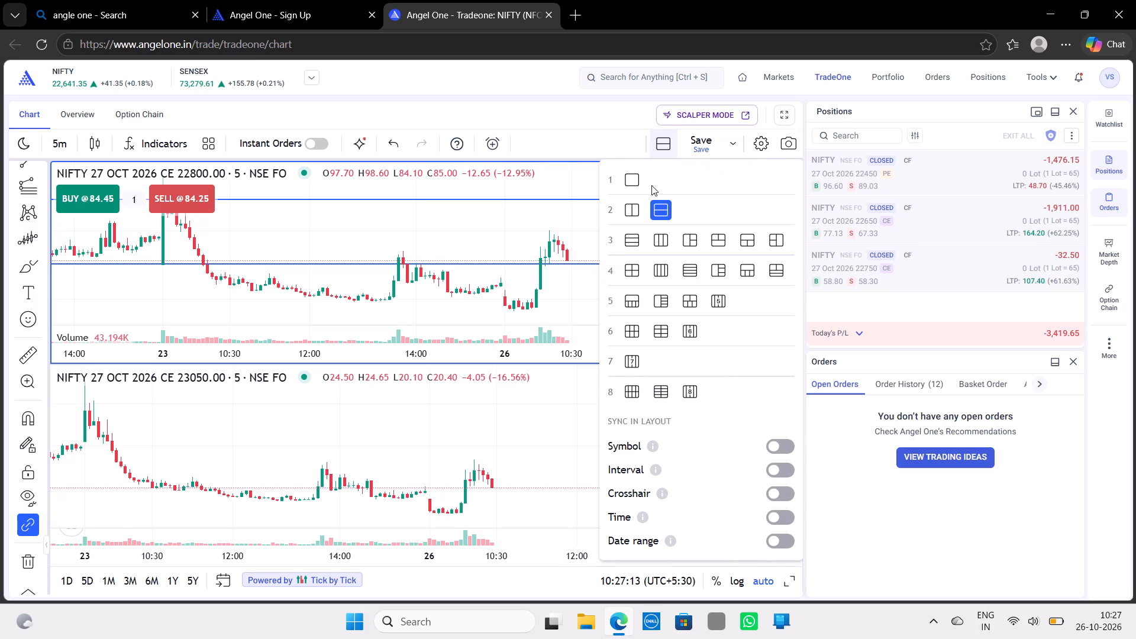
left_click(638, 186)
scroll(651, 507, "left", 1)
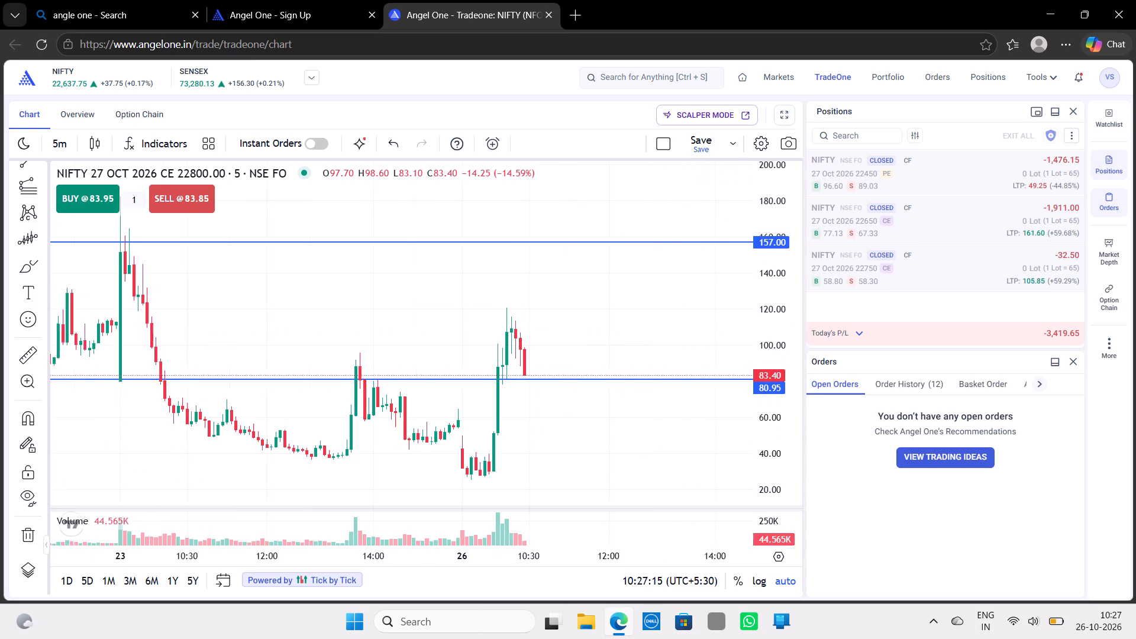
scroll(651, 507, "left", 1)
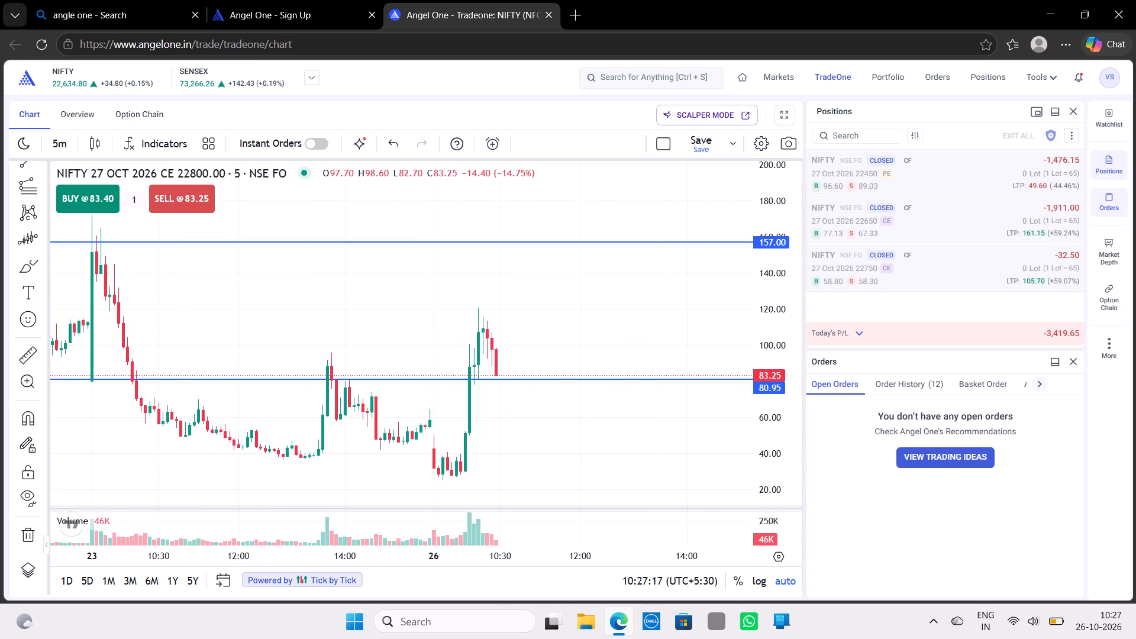
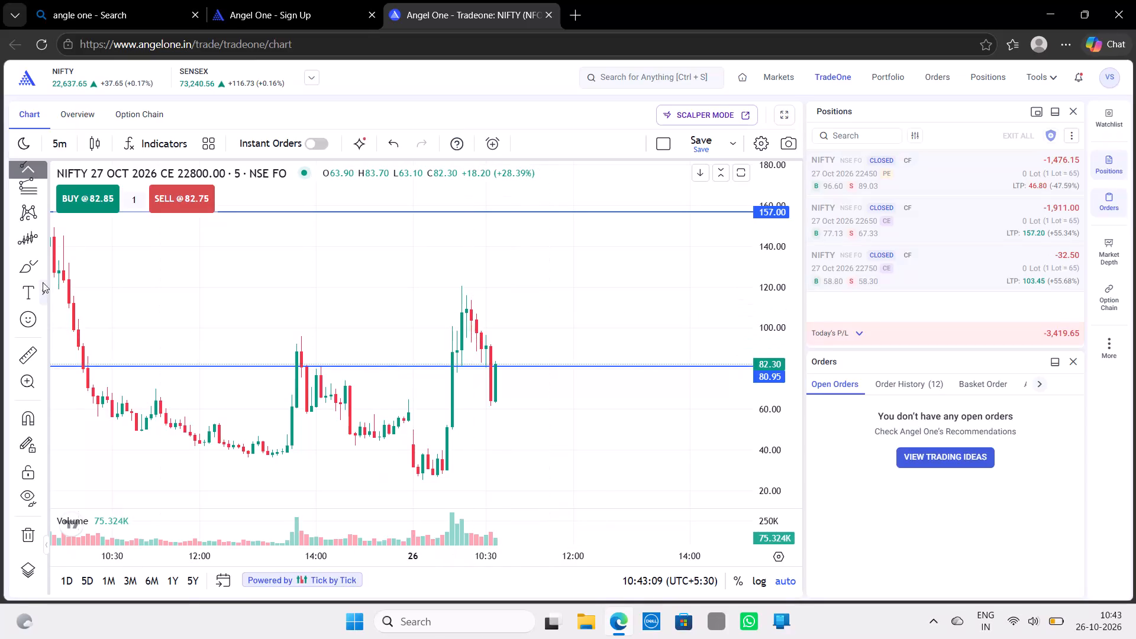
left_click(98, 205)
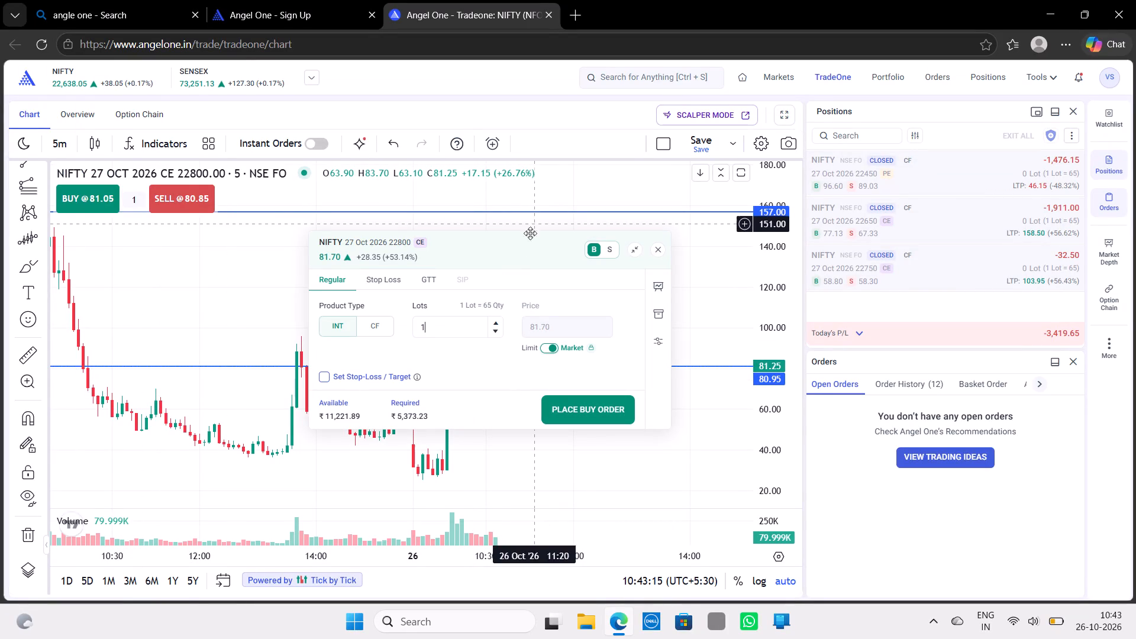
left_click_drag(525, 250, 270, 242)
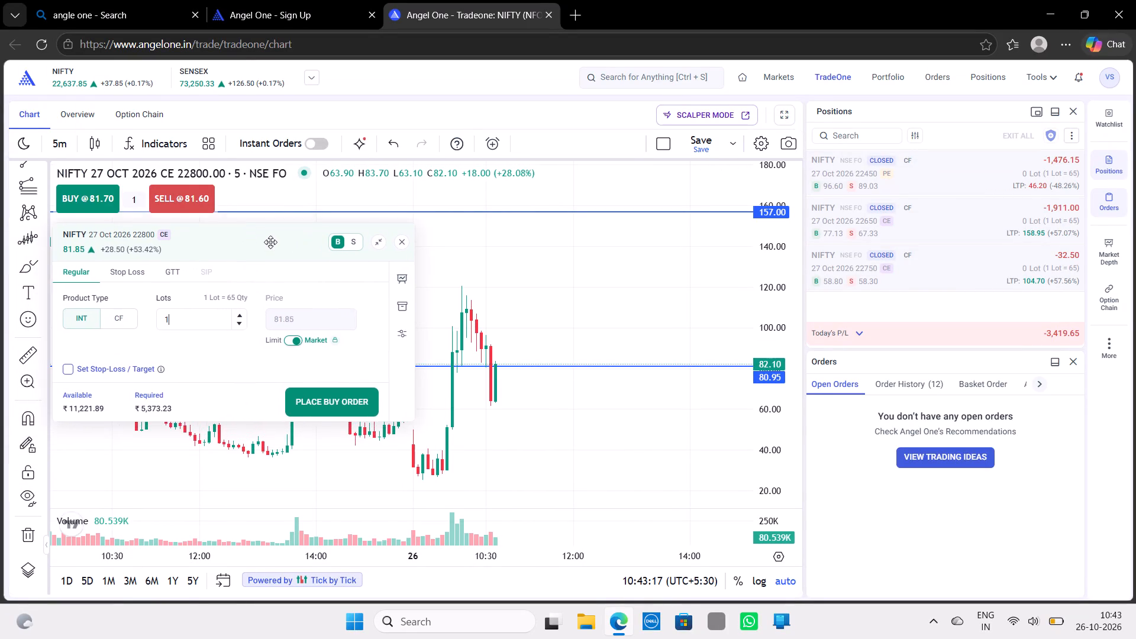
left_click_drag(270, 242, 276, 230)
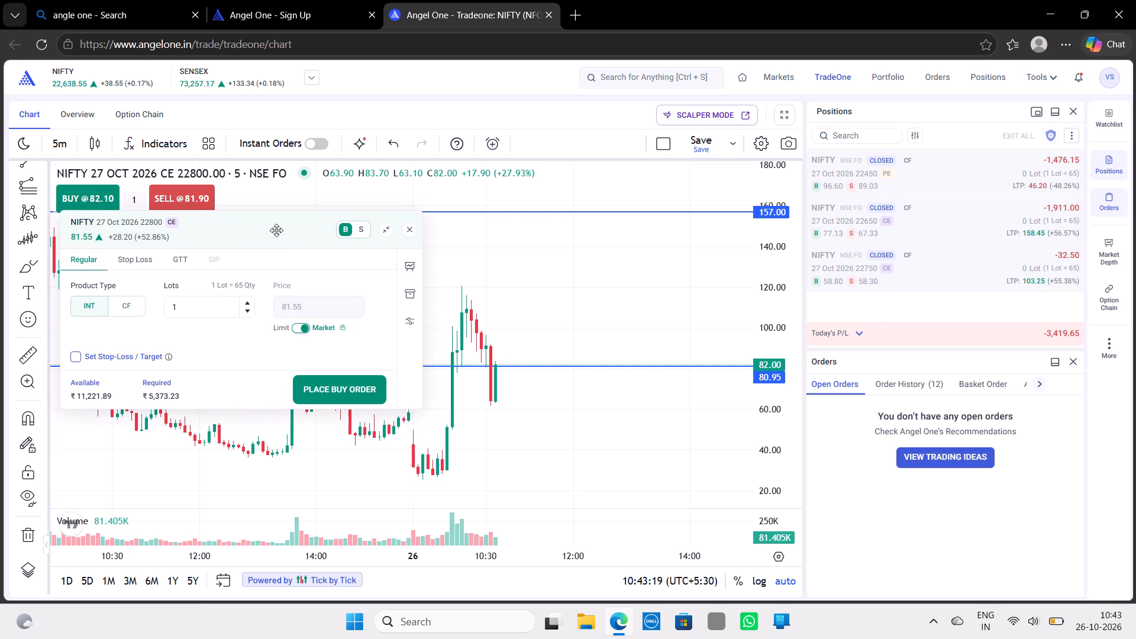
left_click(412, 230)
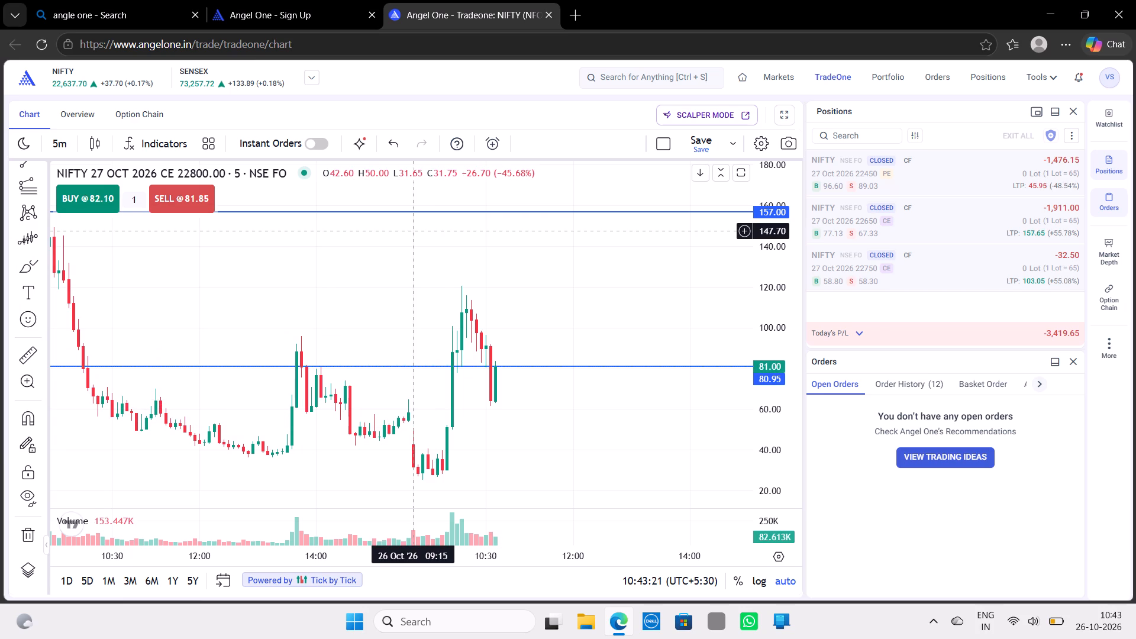
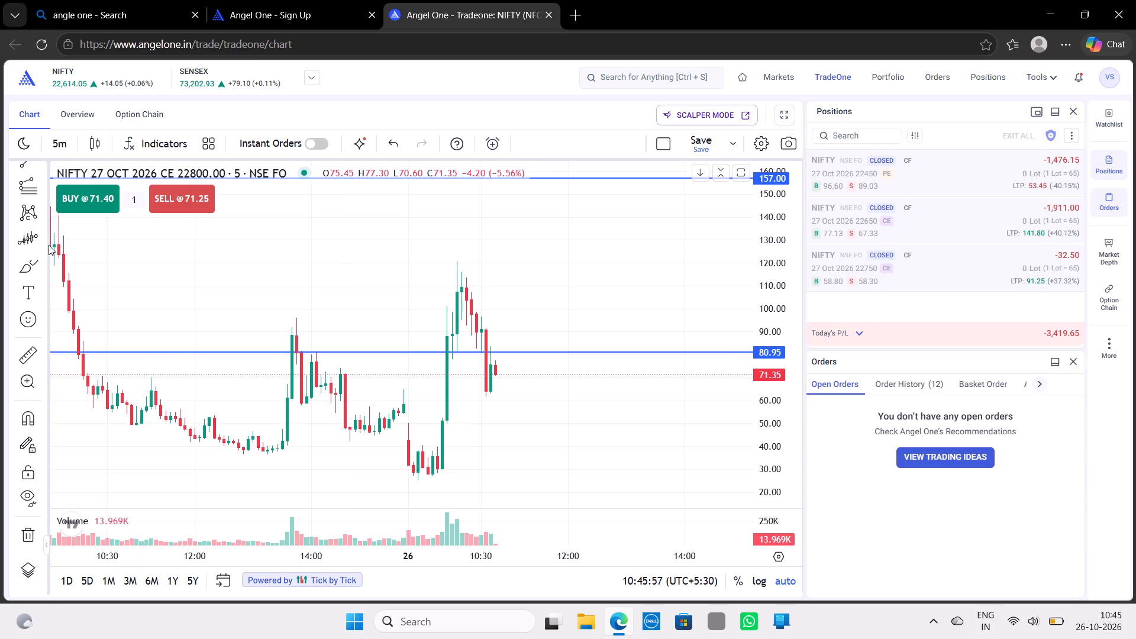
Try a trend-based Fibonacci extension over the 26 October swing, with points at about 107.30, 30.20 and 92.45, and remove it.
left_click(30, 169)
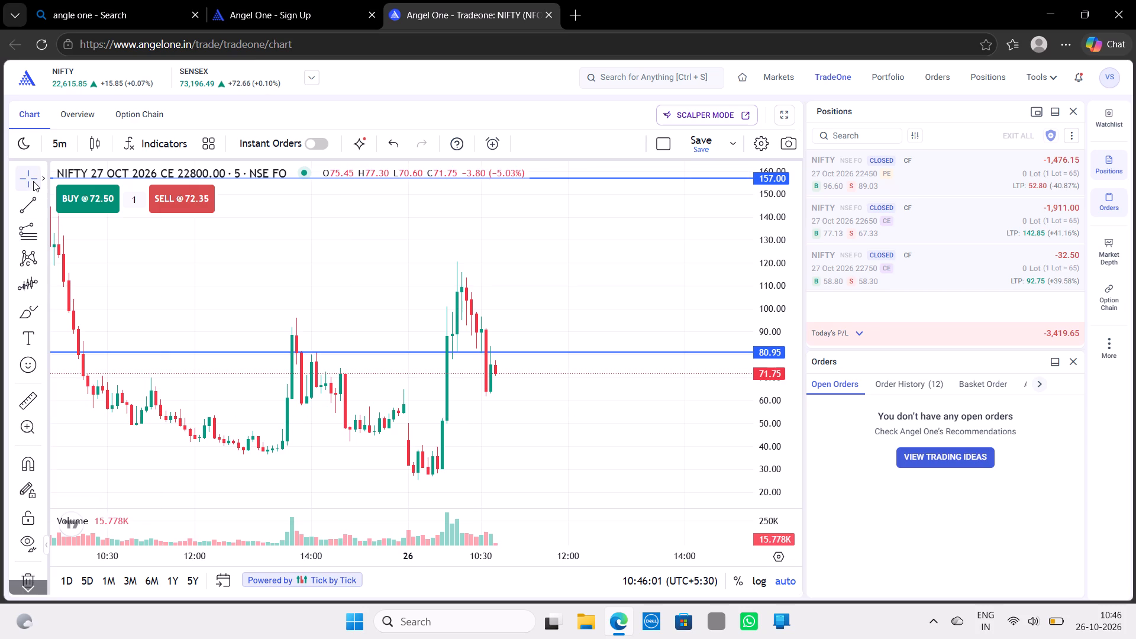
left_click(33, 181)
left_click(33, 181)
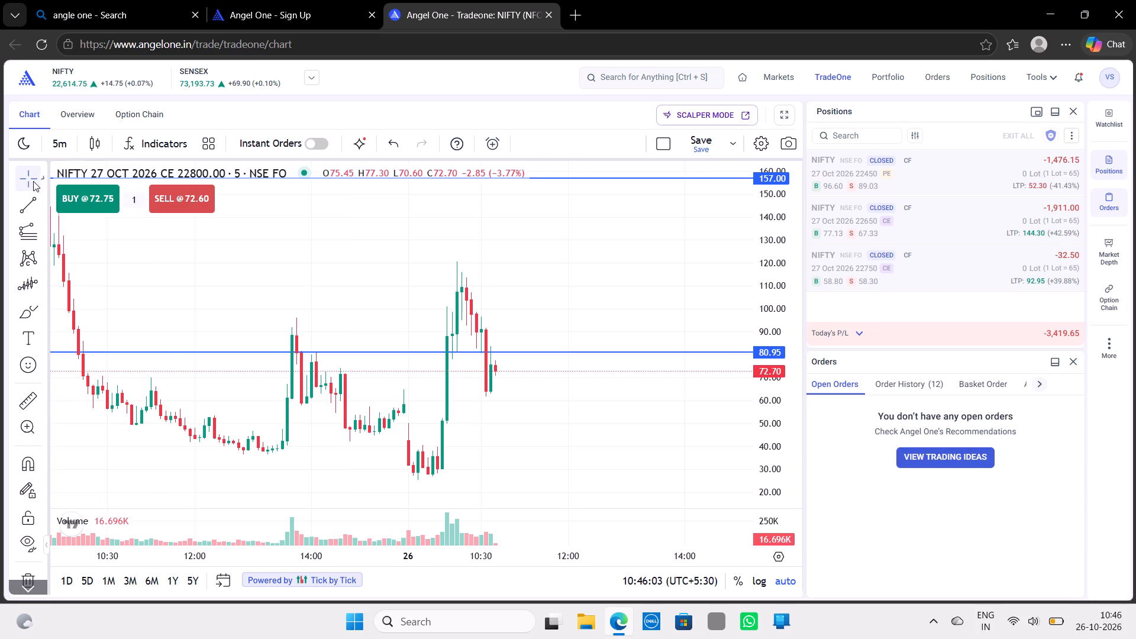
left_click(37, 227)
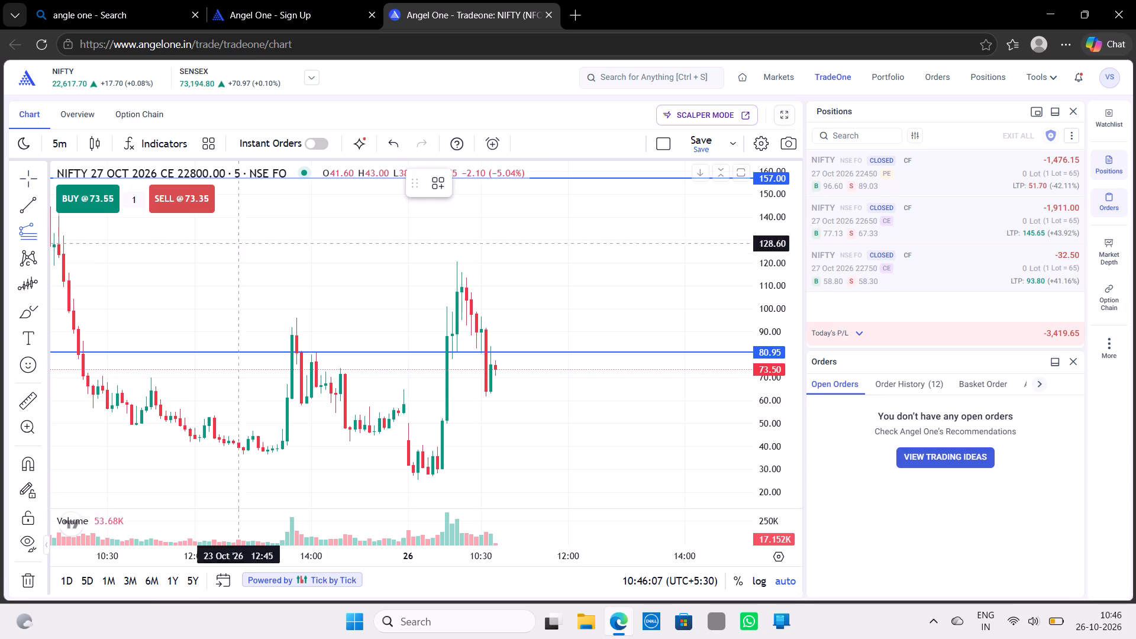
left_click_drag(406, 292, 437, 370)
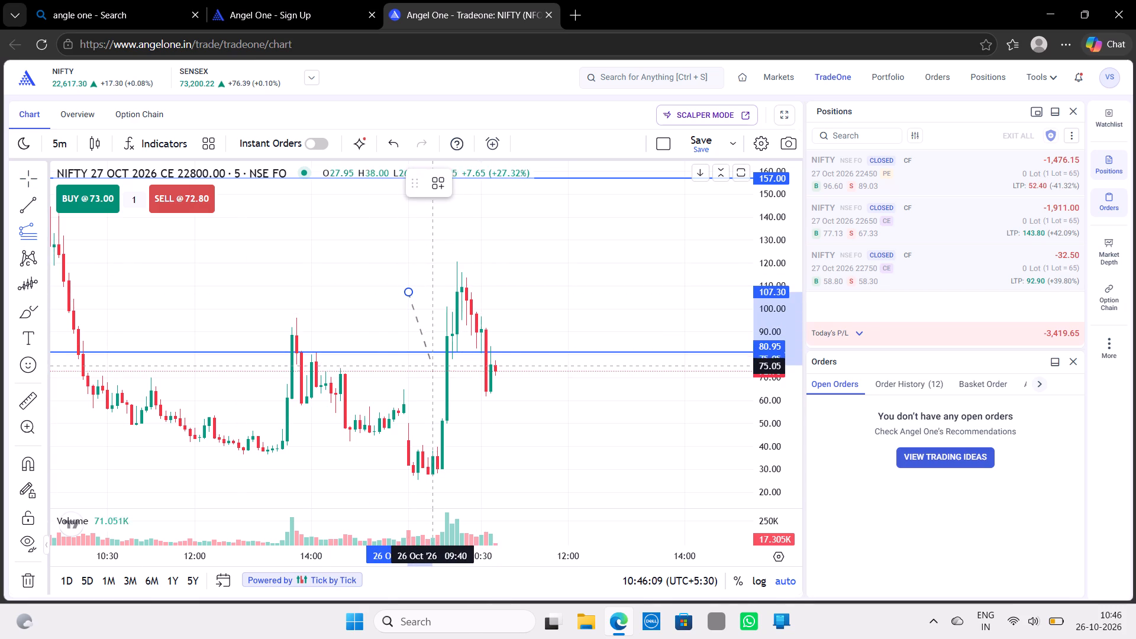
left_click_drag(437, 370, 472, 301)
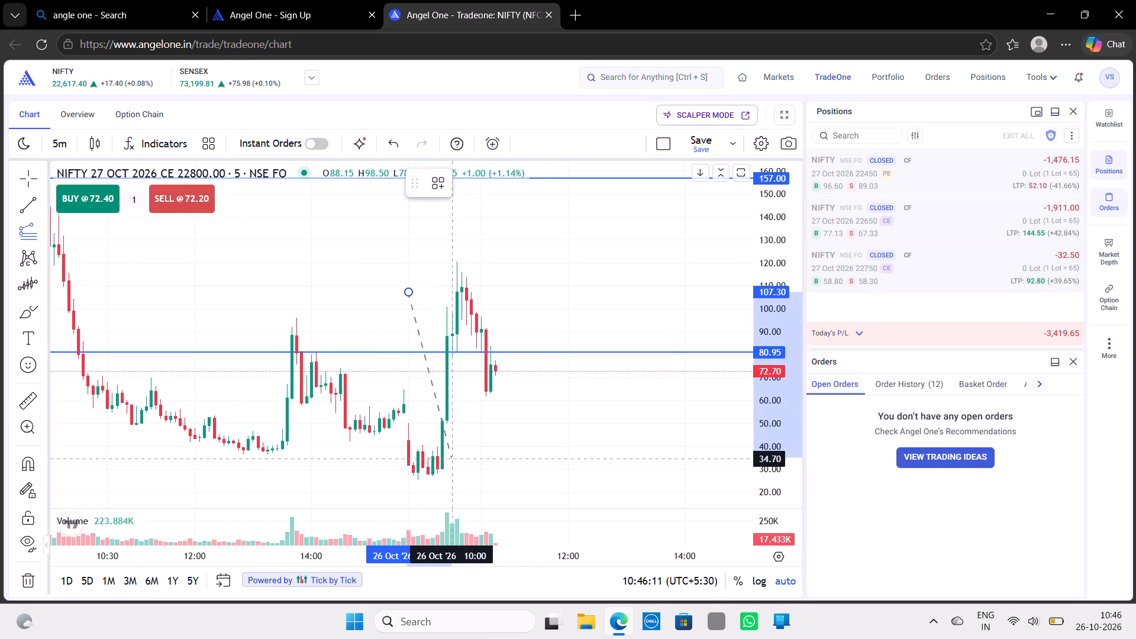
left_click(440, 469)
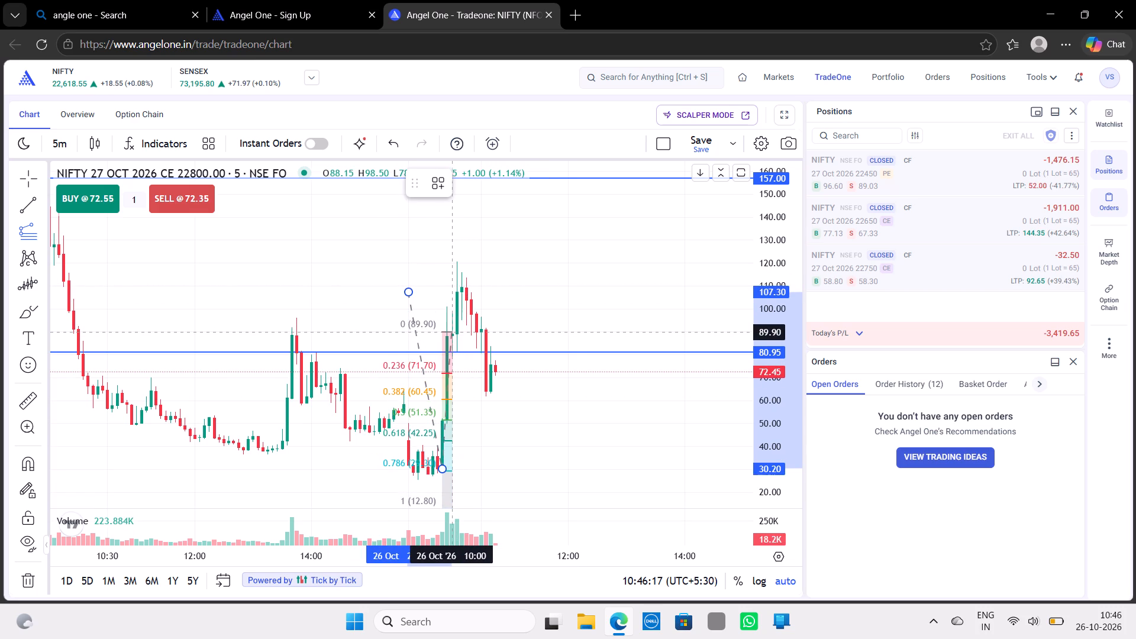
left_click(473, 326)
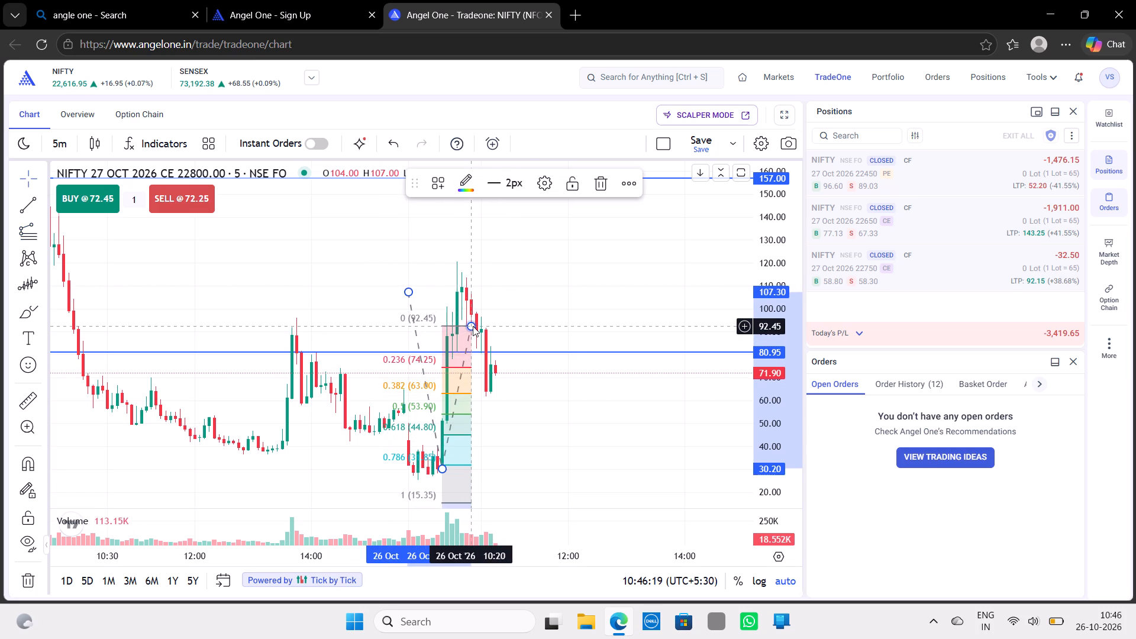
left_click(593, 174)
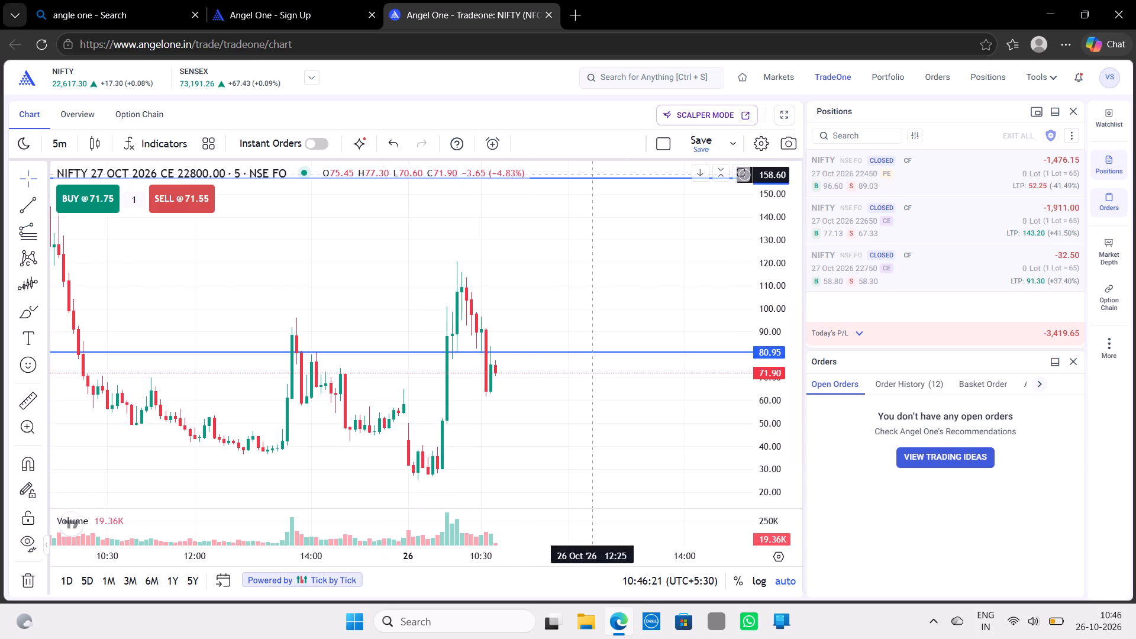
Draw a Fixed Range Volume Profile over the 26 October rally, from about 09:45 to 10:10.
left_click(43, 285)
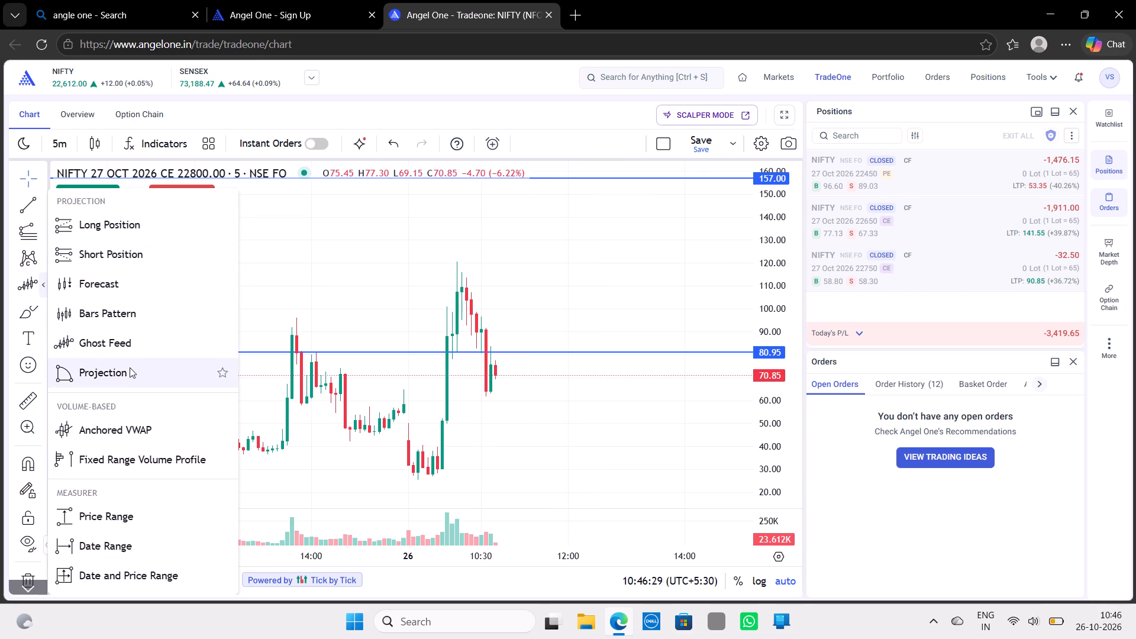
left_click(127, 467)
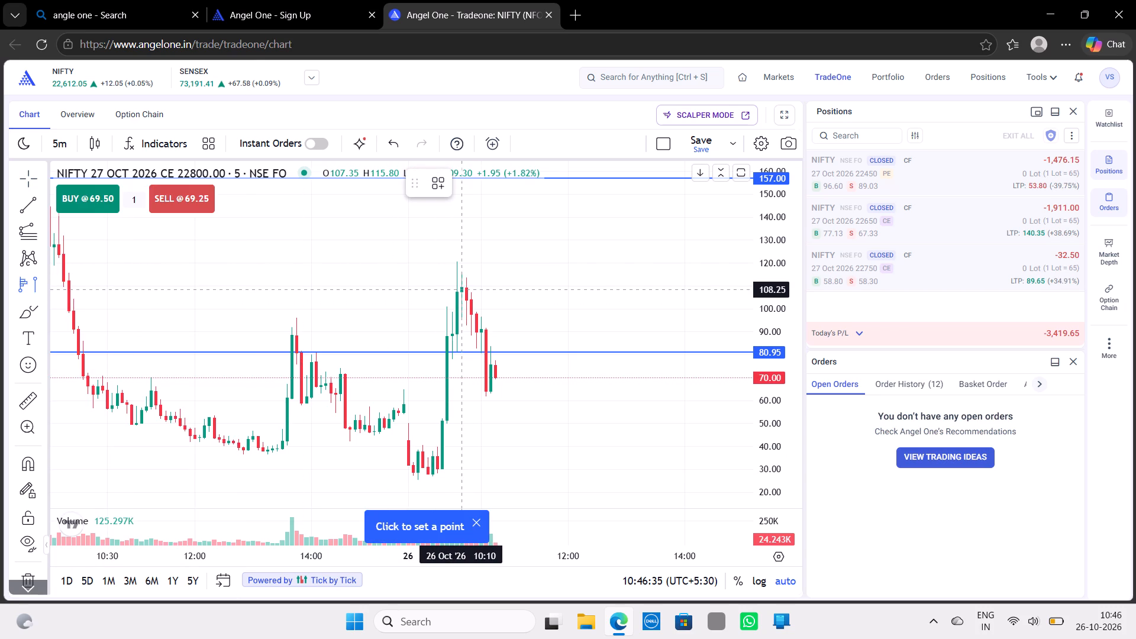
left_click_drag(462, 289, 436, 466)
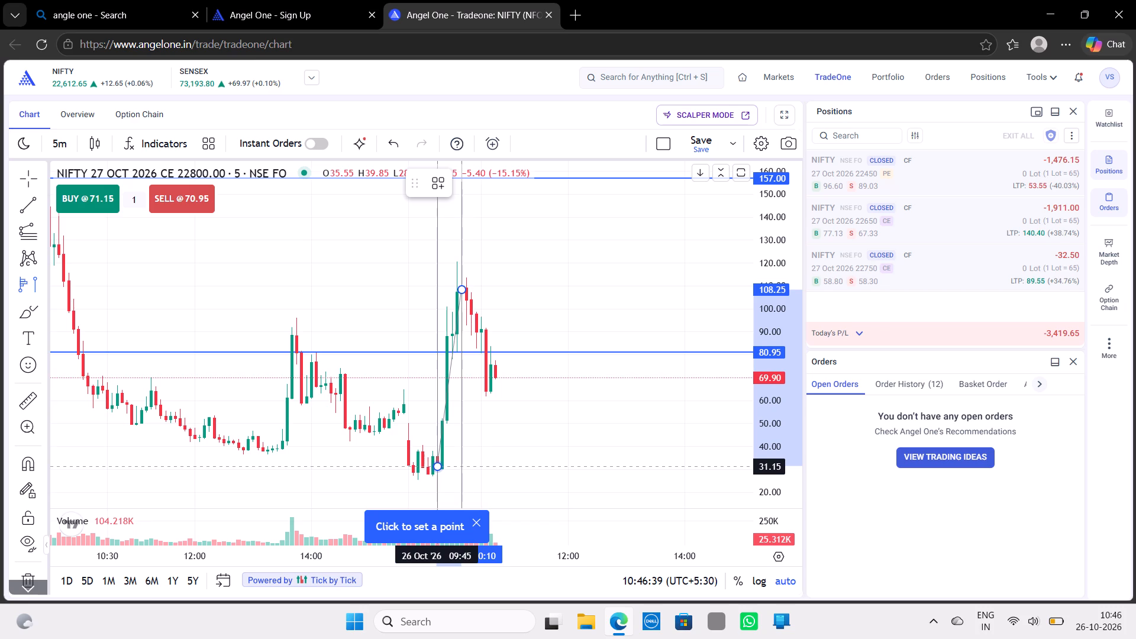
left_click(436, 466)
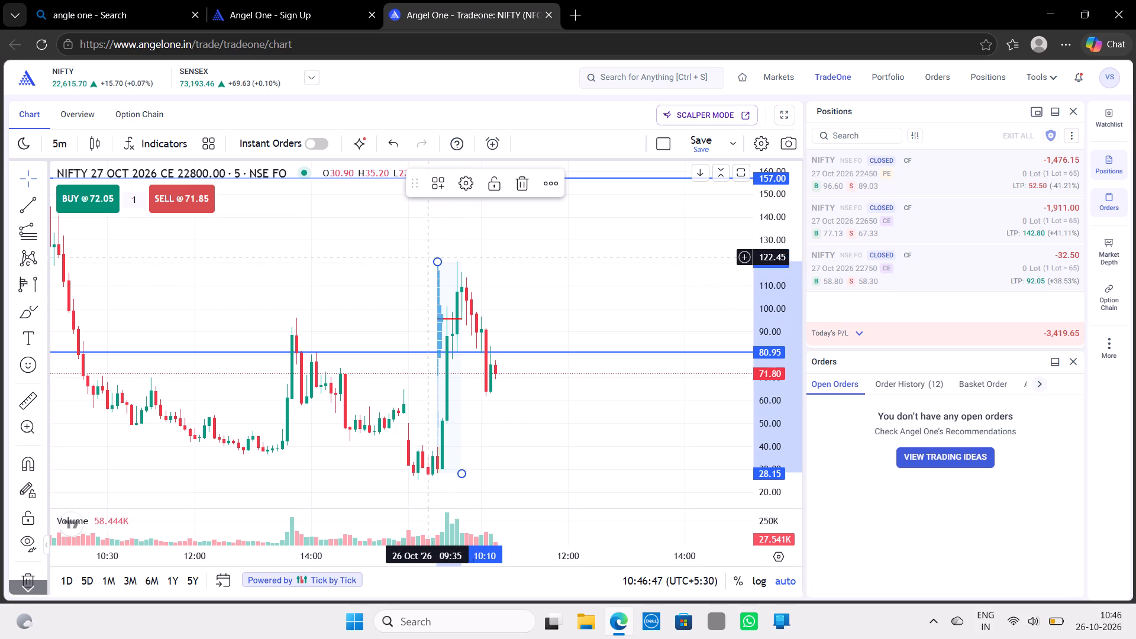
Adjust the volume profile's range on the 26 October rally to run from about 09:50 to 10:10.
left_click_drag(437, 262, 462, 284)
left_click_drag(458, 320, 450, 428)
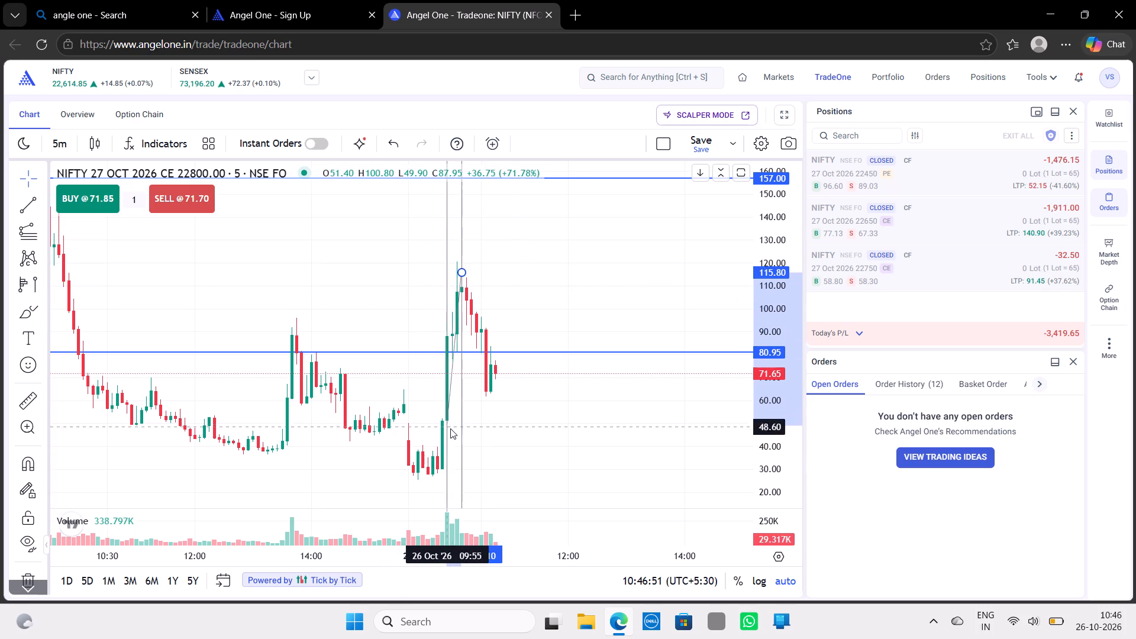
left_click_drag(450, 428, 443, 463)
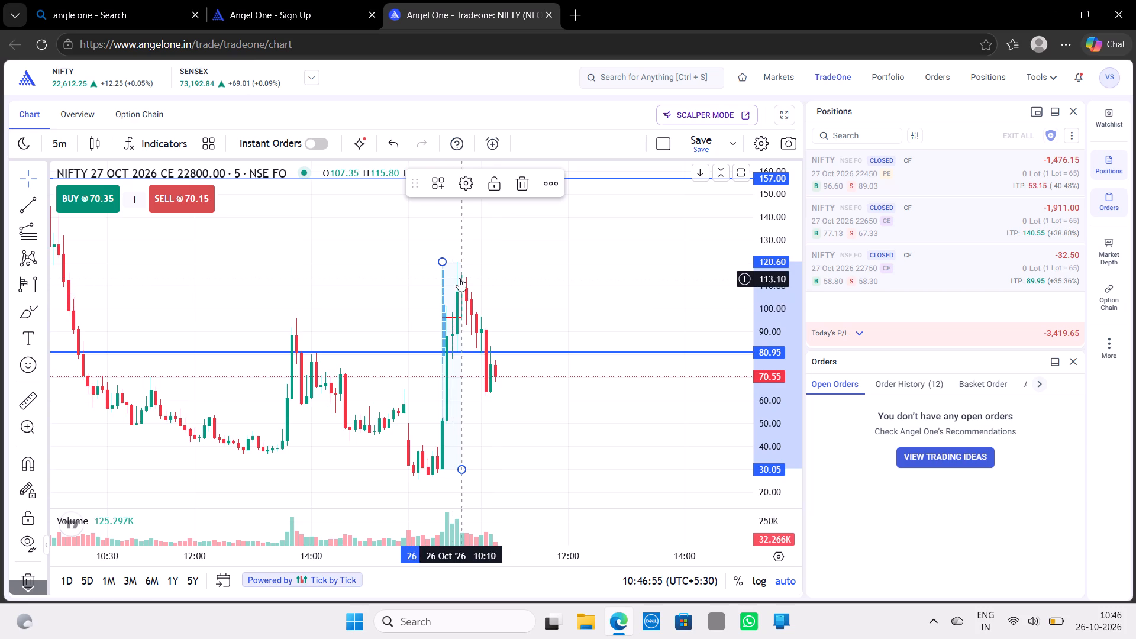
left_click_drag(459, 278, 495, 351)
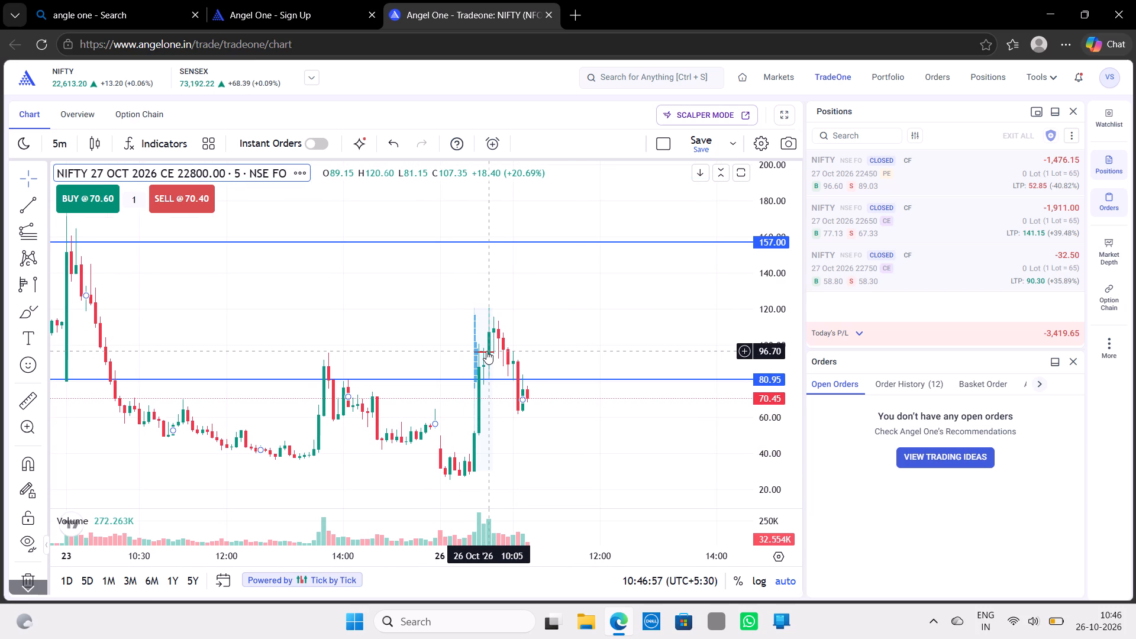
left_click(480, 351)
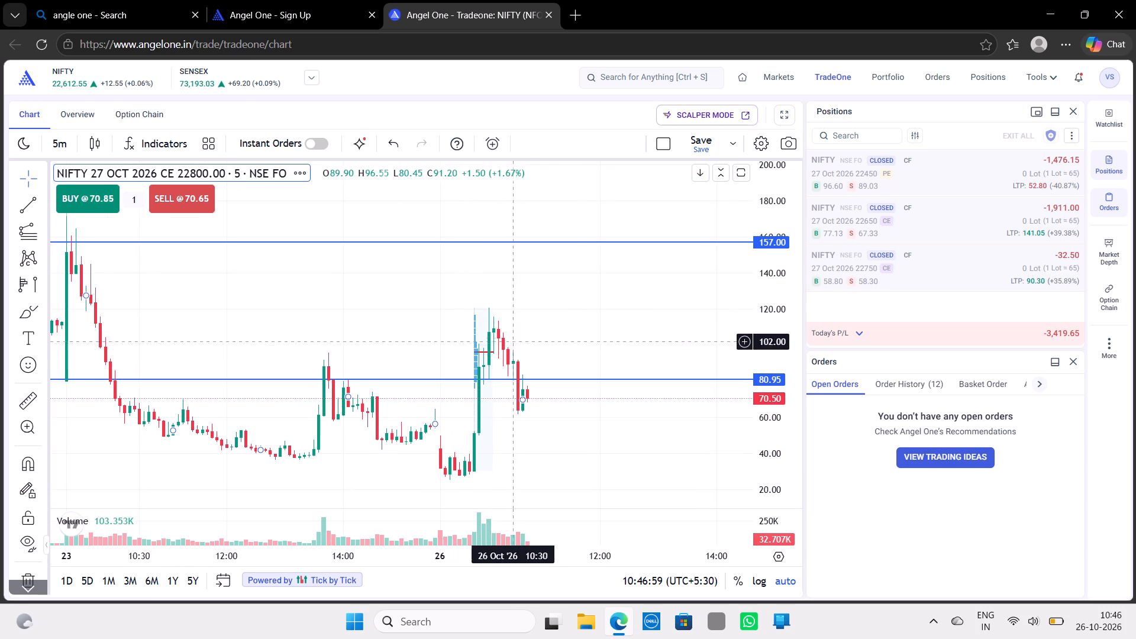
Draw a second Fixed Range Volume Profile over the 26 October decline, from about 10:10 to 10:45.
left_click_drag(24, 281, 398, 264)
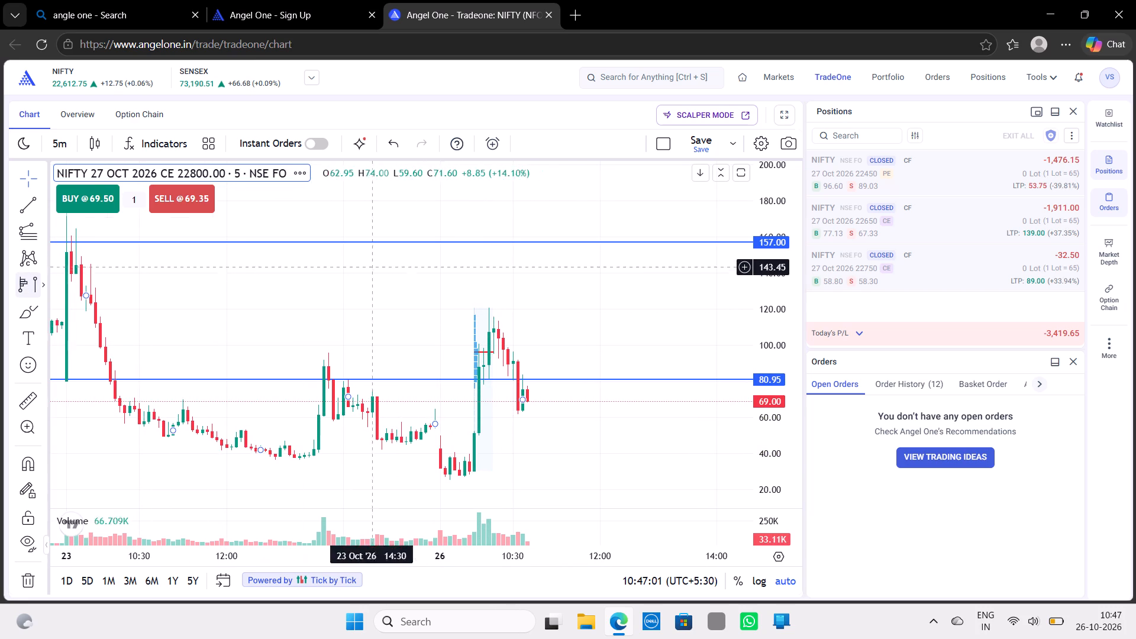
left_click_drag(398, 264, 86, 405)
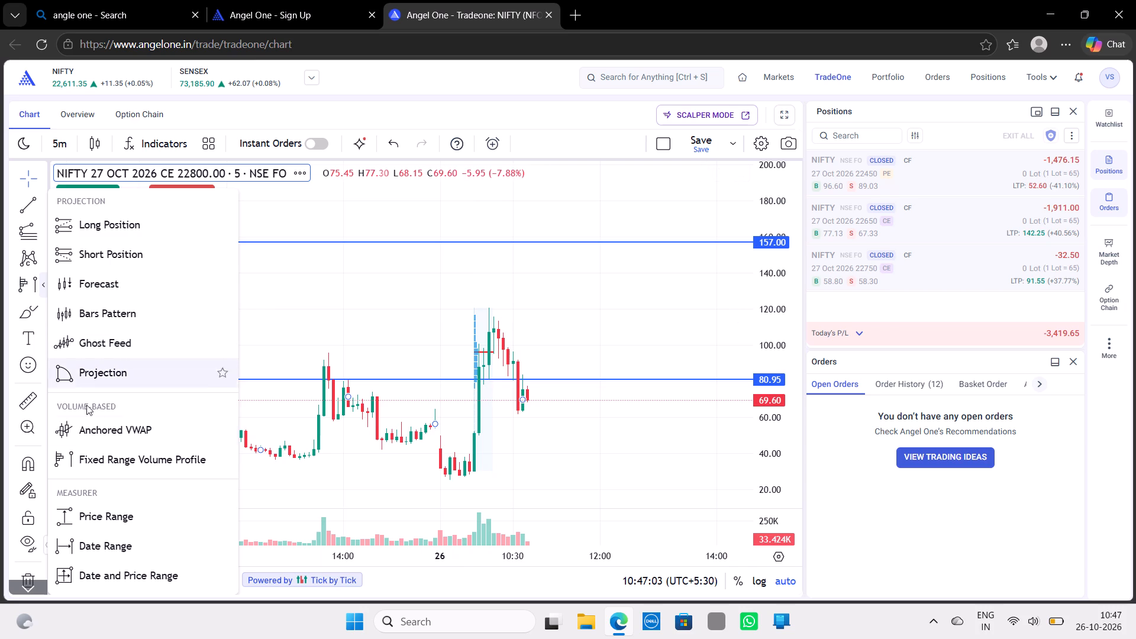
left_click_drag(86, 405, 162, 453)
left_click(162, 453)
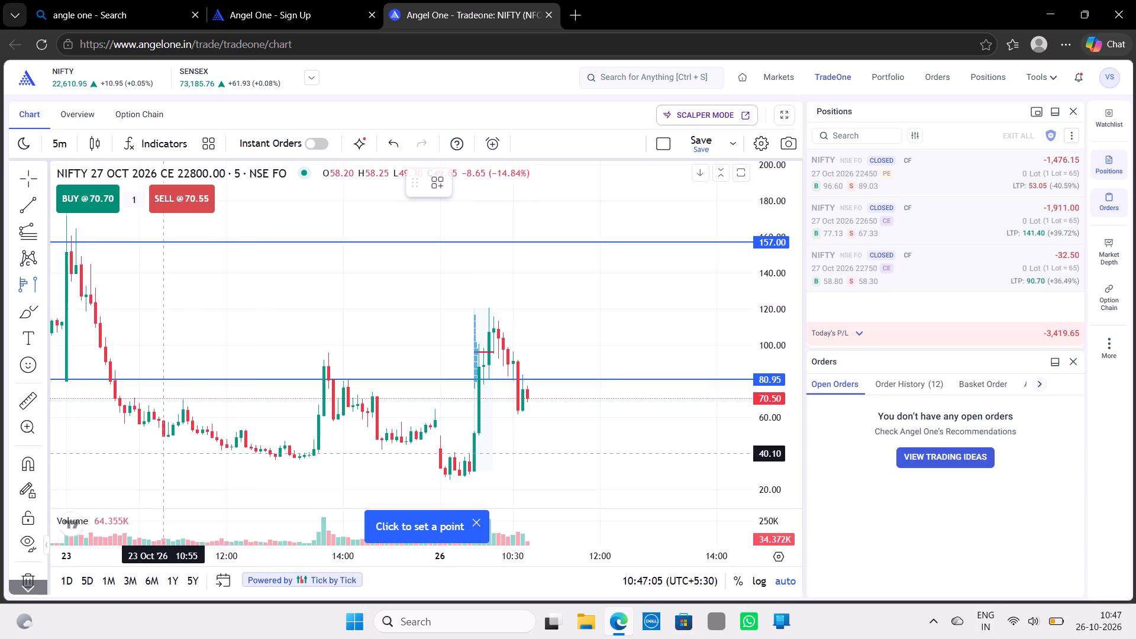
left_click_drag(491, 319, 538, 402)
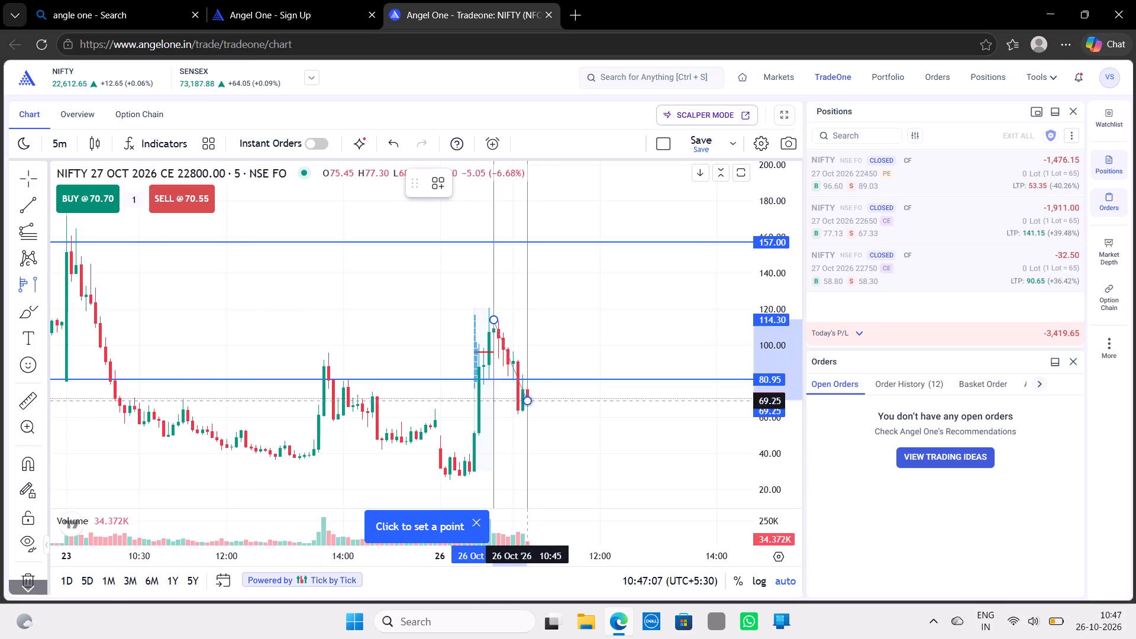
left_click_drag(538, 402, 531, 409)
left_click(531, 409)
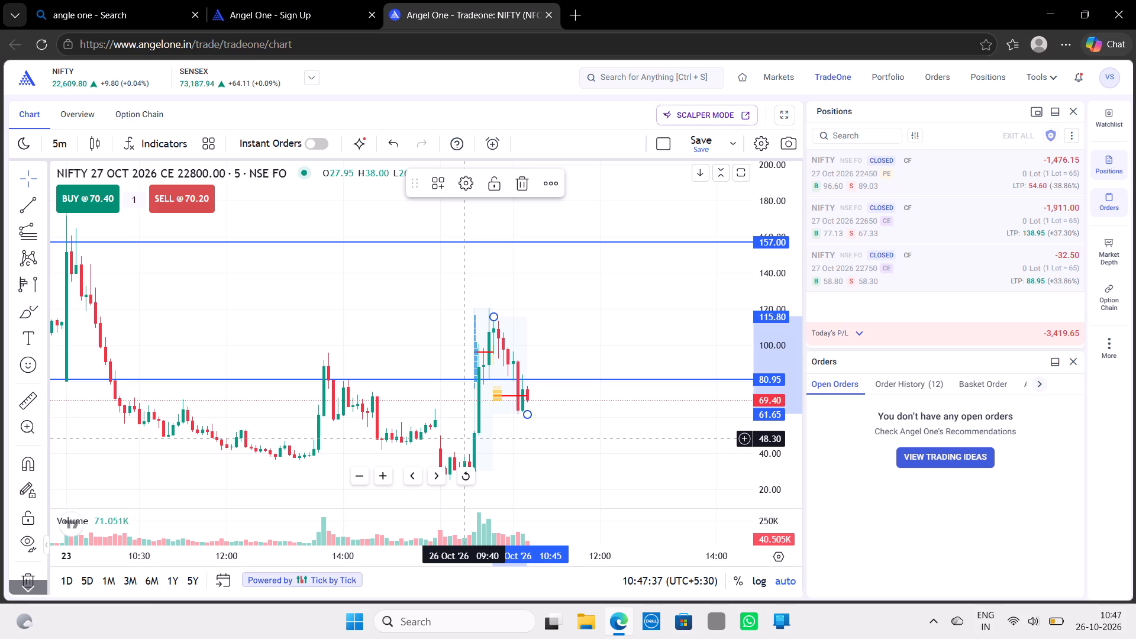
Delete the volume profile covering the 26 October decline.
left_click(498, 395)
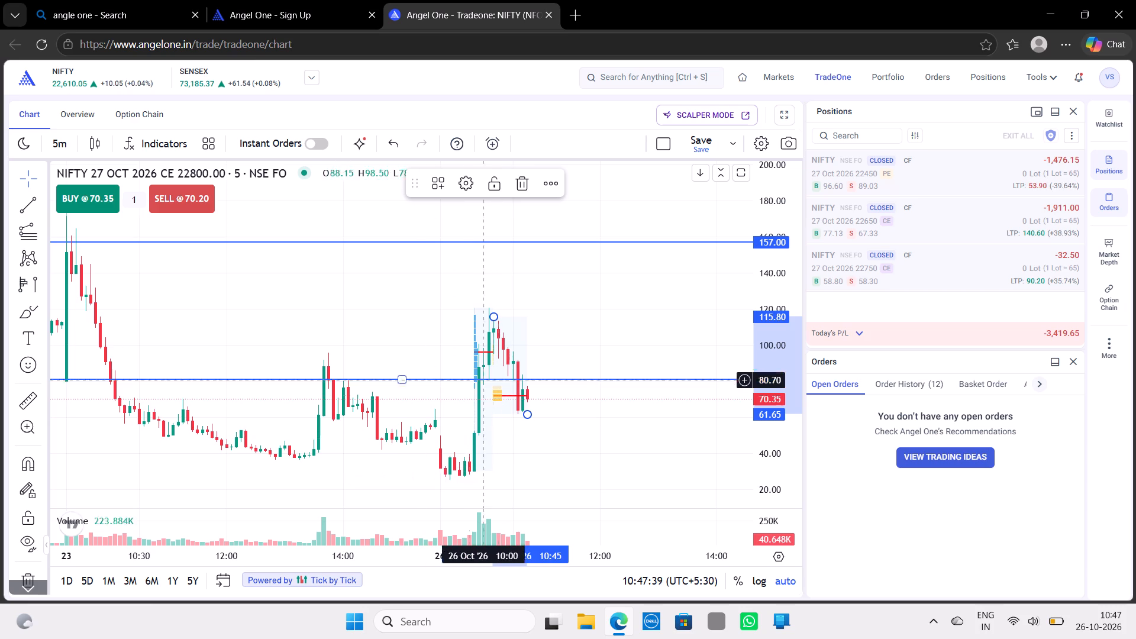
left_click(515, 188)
Delete the horizontal price line at 80.95.
left_click(478, 377)
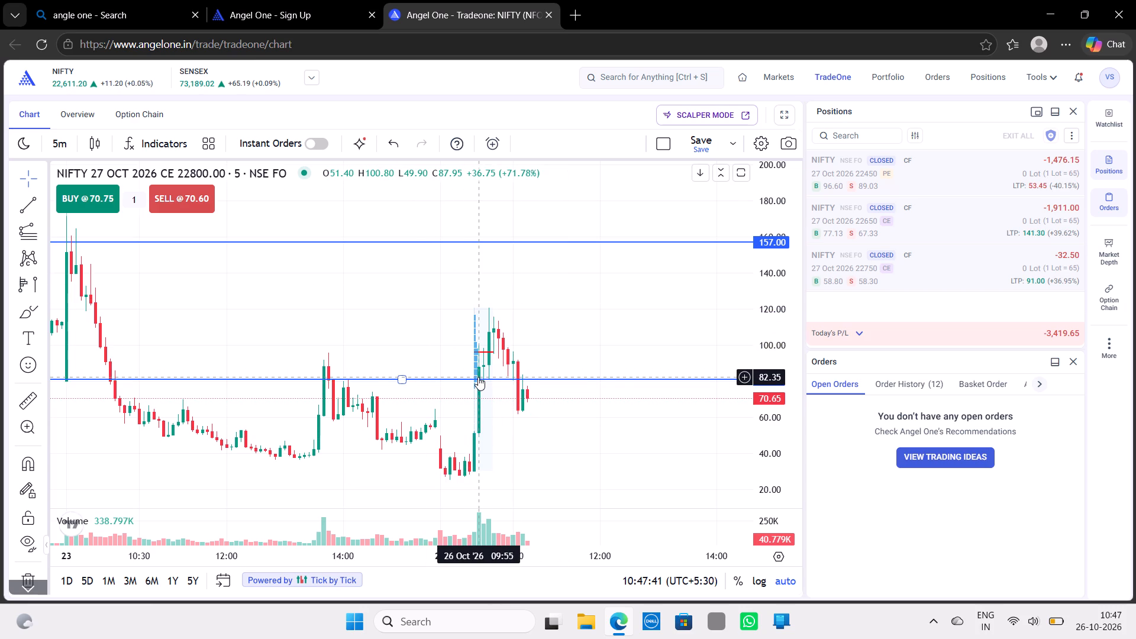
left_click(619, 182)
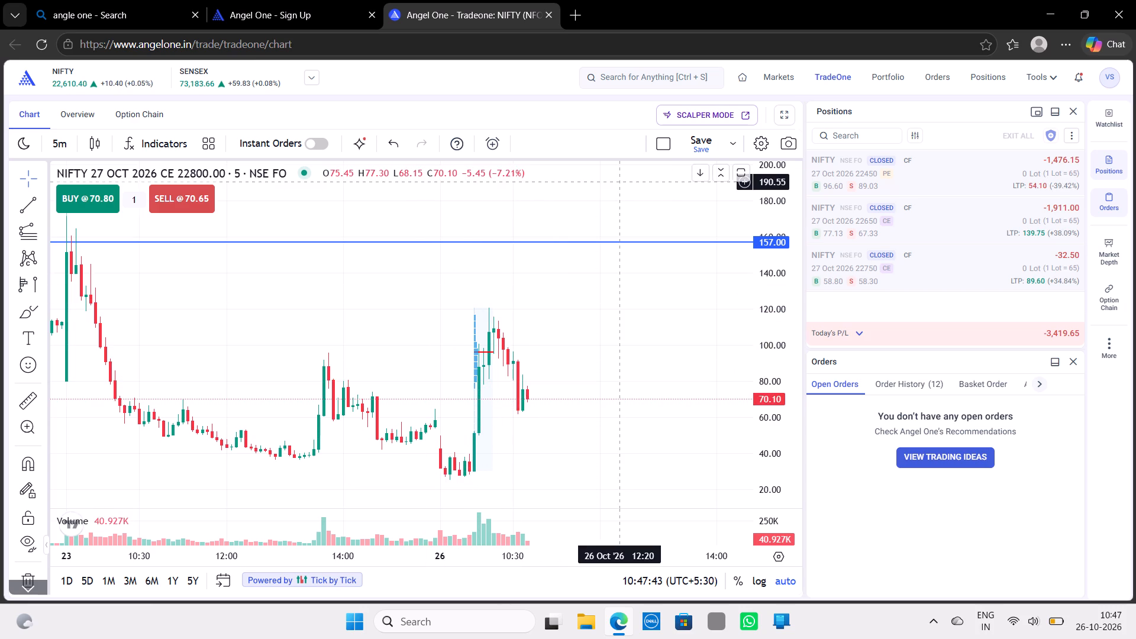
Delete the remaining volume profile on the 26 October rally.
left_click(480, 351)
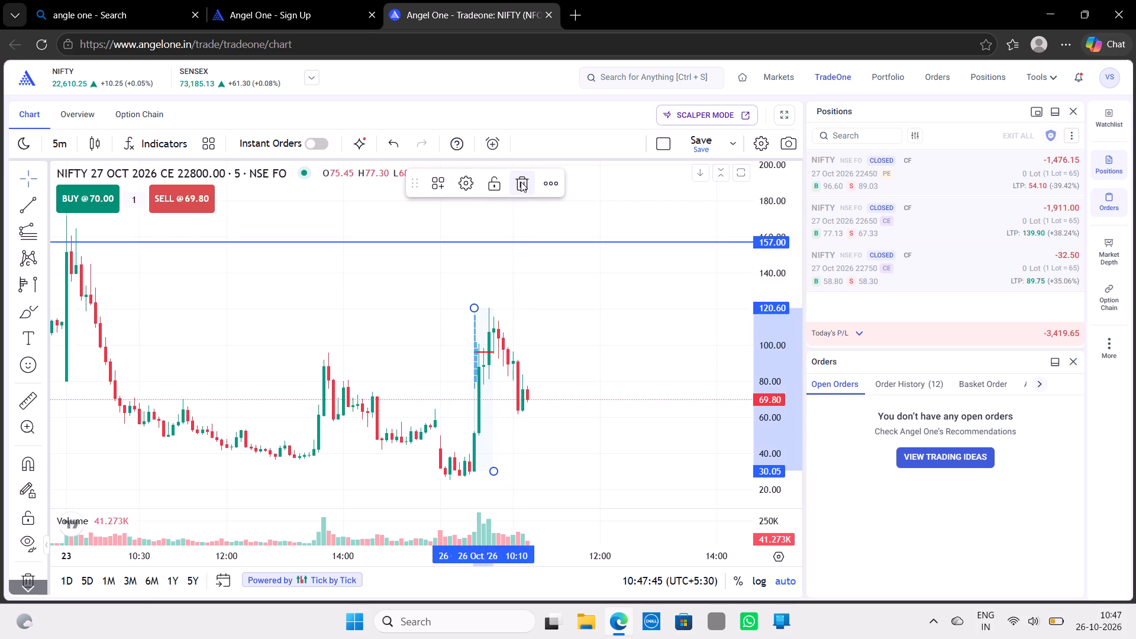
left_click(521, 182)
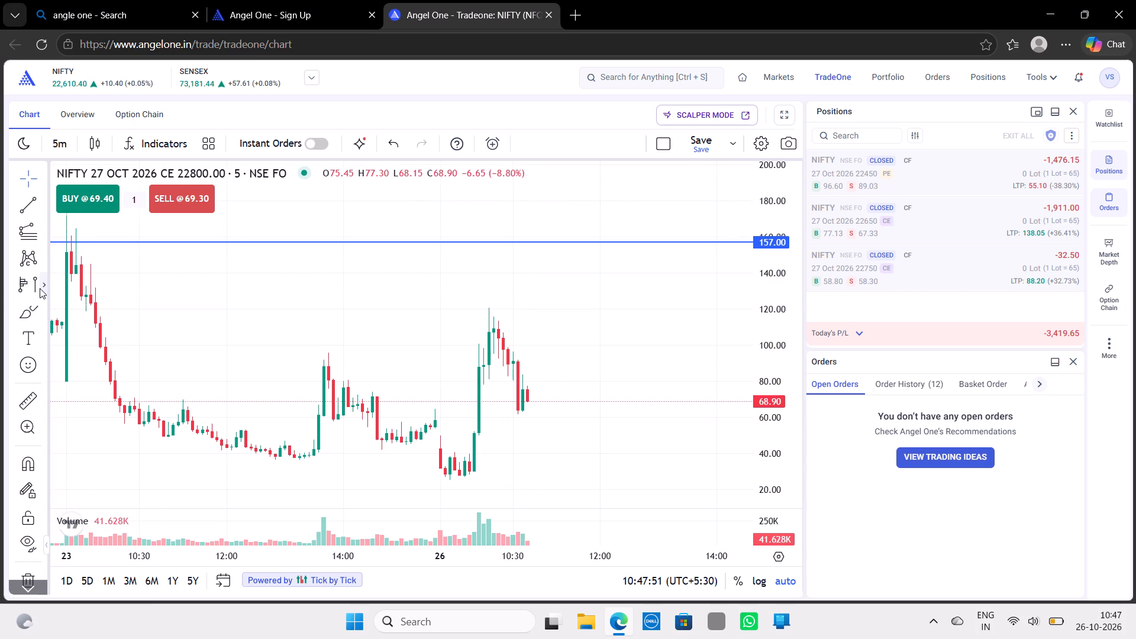
Place a Long Position projection just after the latest candle, with entry at about 68.40, target 103.20 and stop 40.20.
left_click(41, 286)
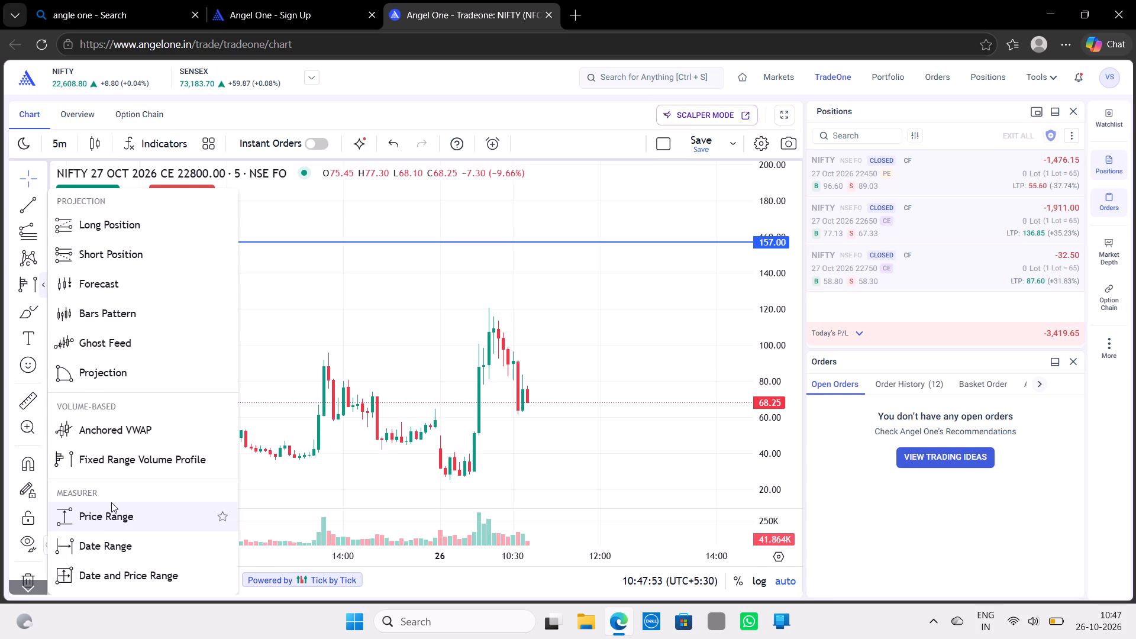
scroll(111, 502, "down", 1)
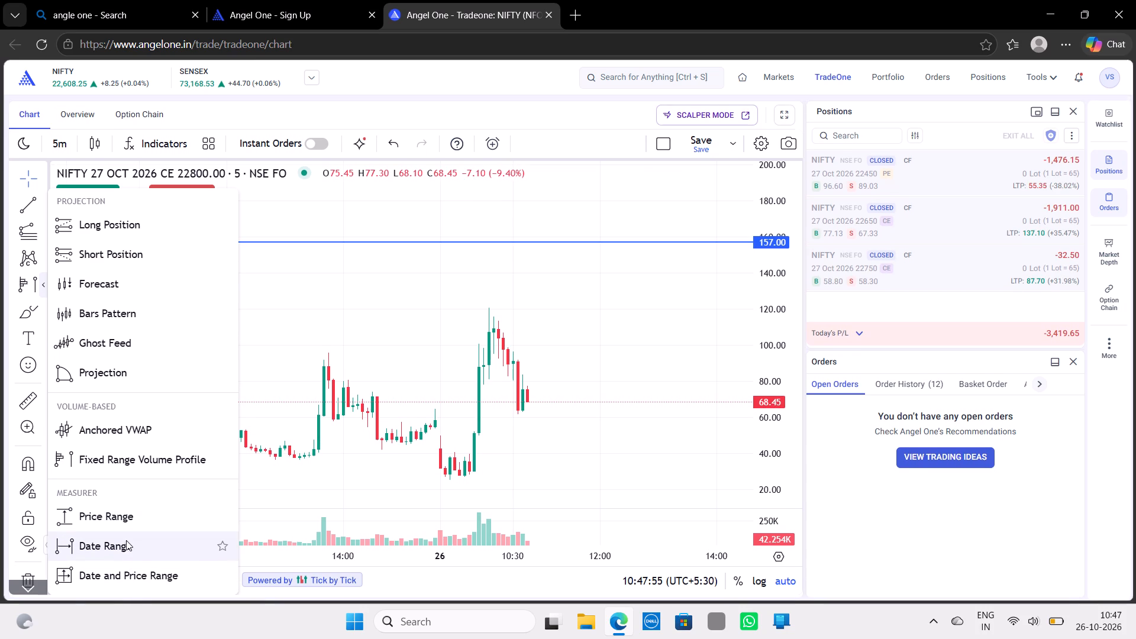
scroll(140, 448, "up", 1)
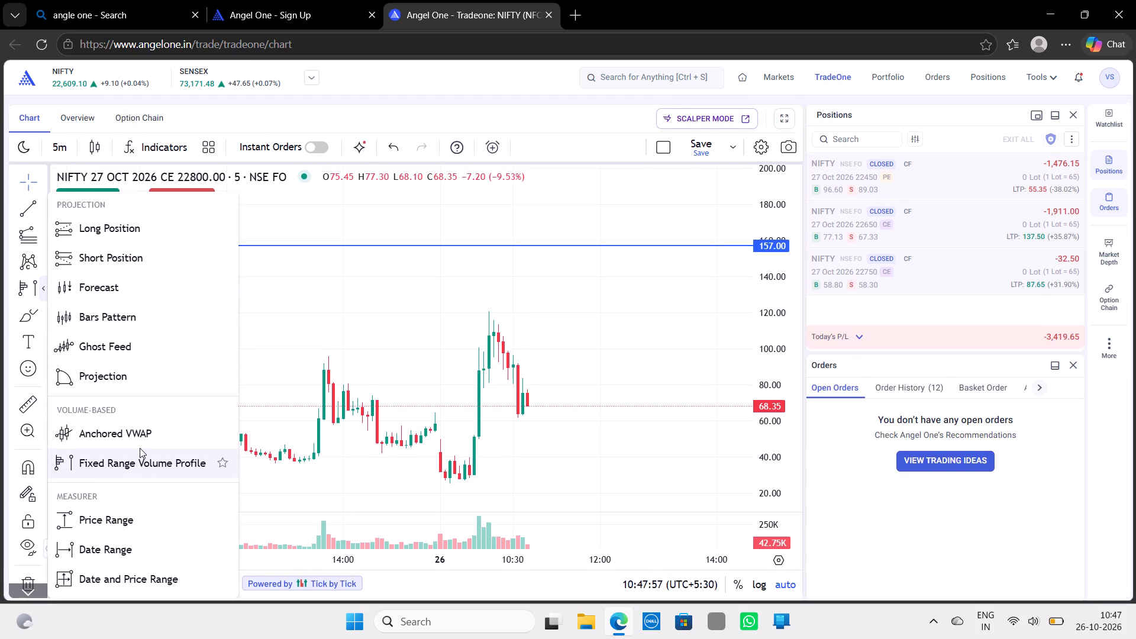
scroll(140, 448, "up", 1)
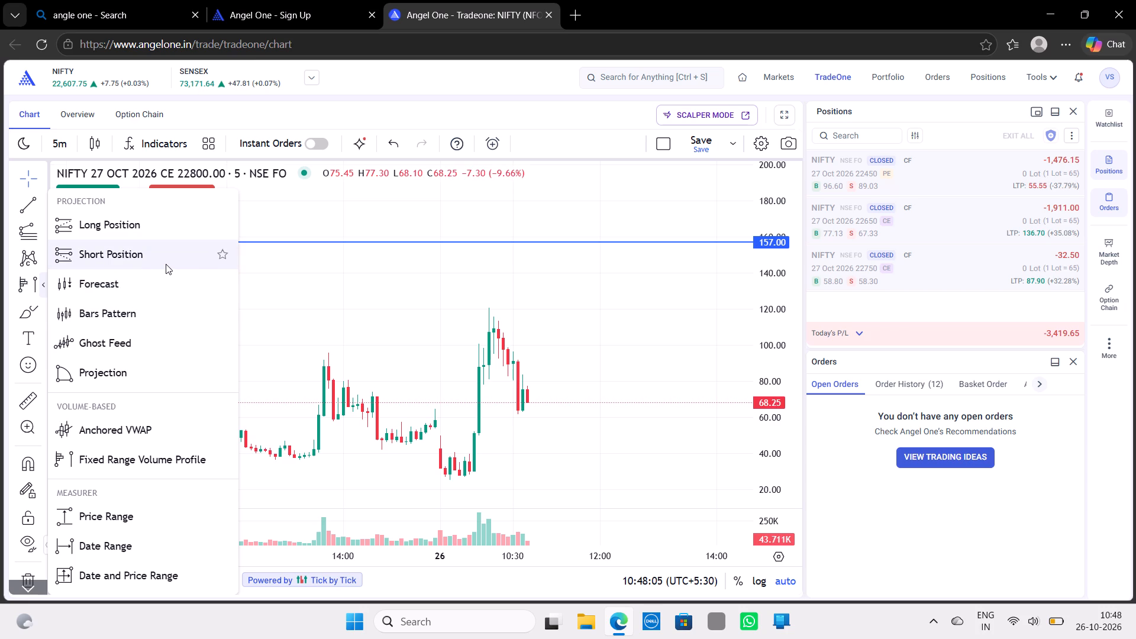
left_click(191, 226)
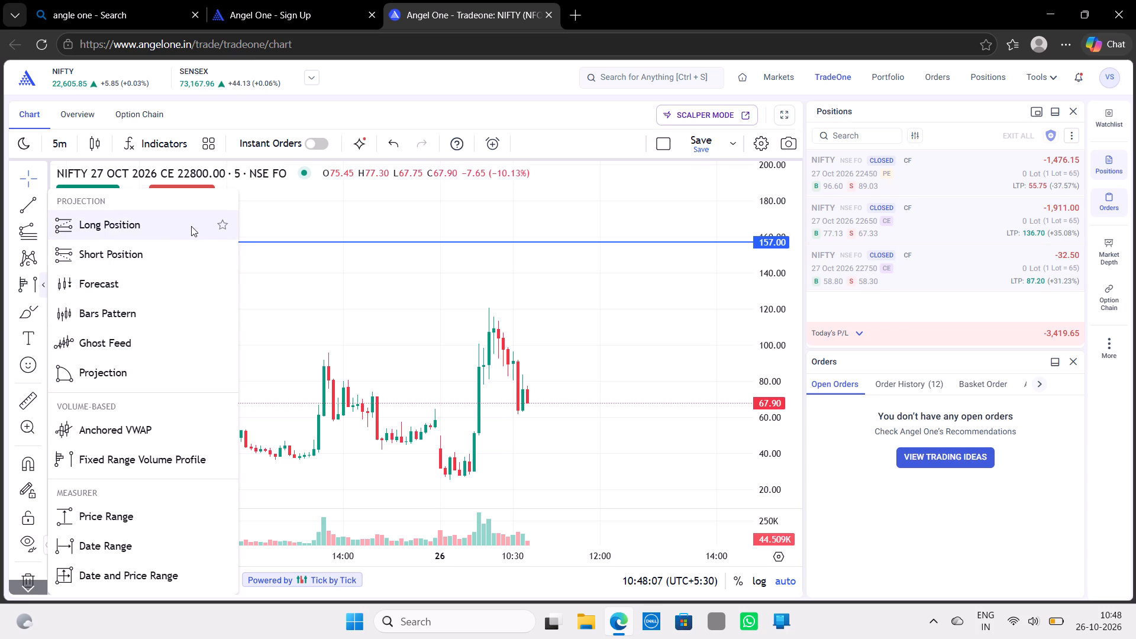
left_click(551, 396)
left_click_drag(551, 396, 536, 398)
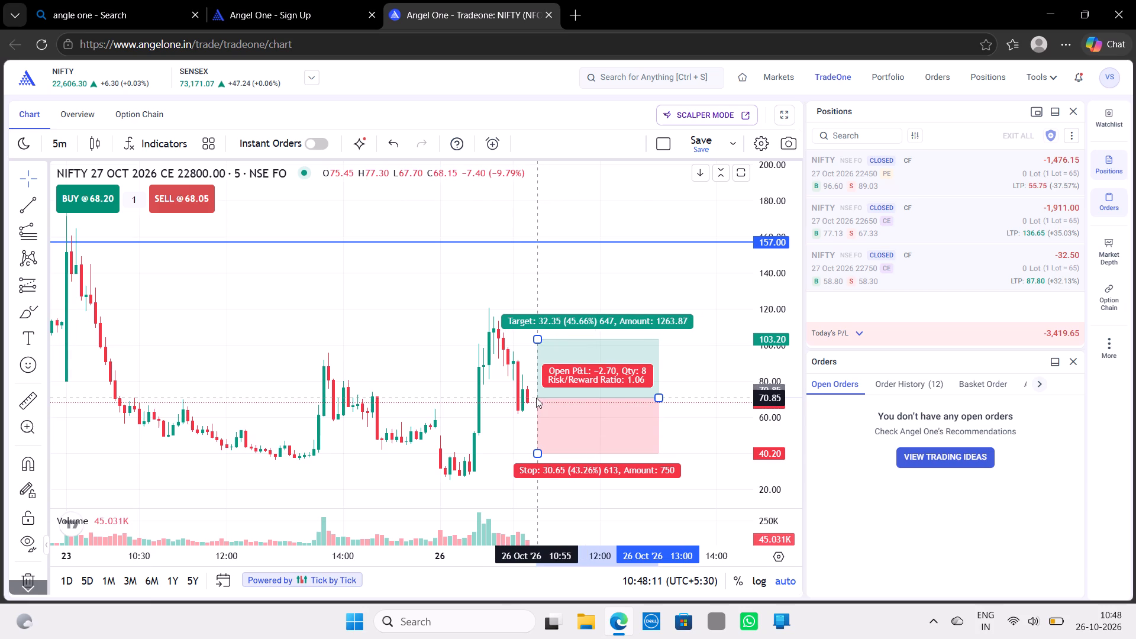
left_click_drag(536, 398, 530, 402)
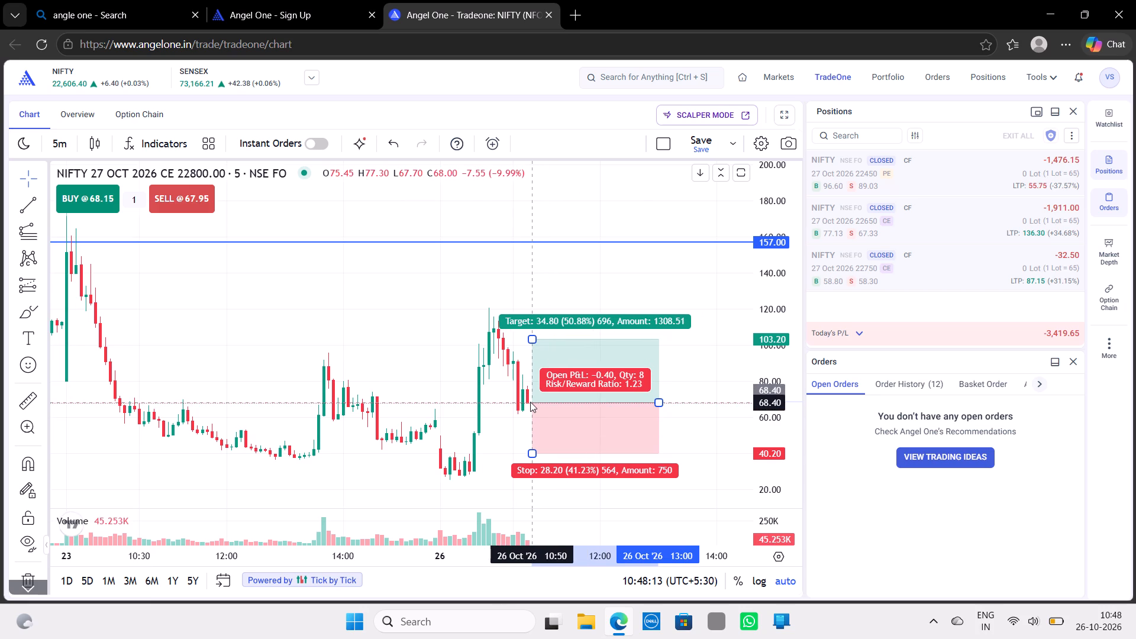
left_click_drag(530, 402, 543, 399)
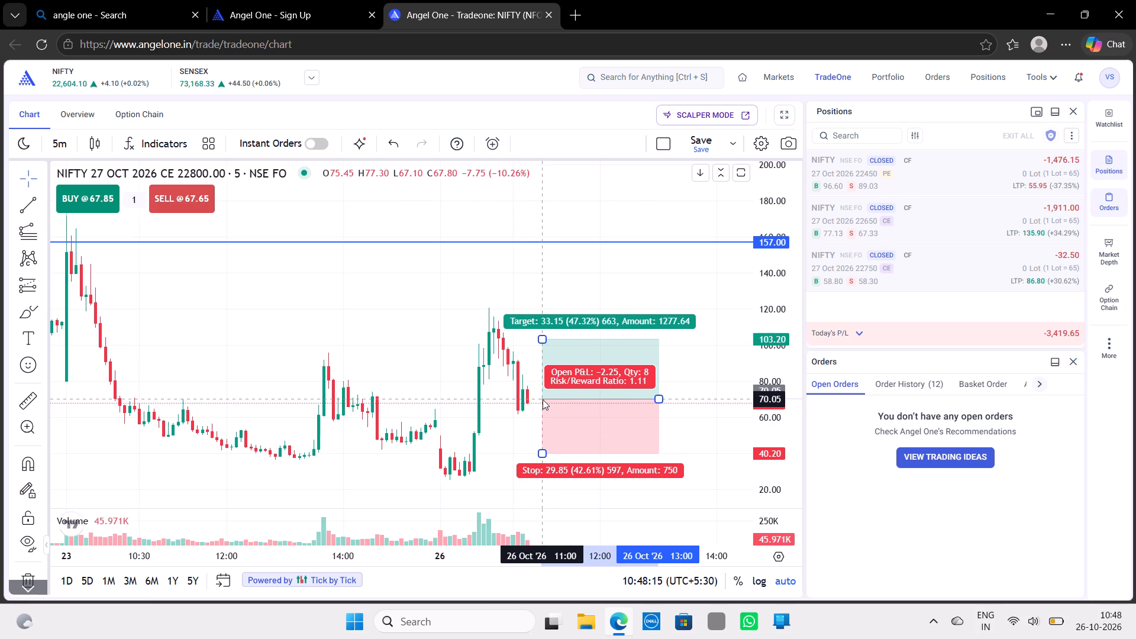
left_click_drag(543, 399, 549, 402)
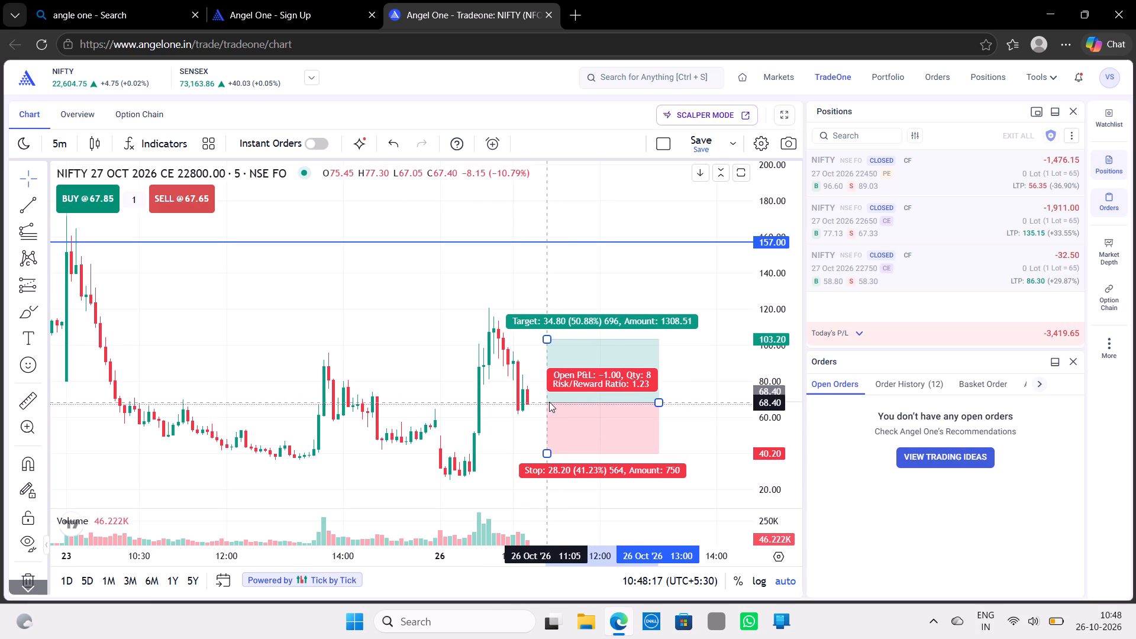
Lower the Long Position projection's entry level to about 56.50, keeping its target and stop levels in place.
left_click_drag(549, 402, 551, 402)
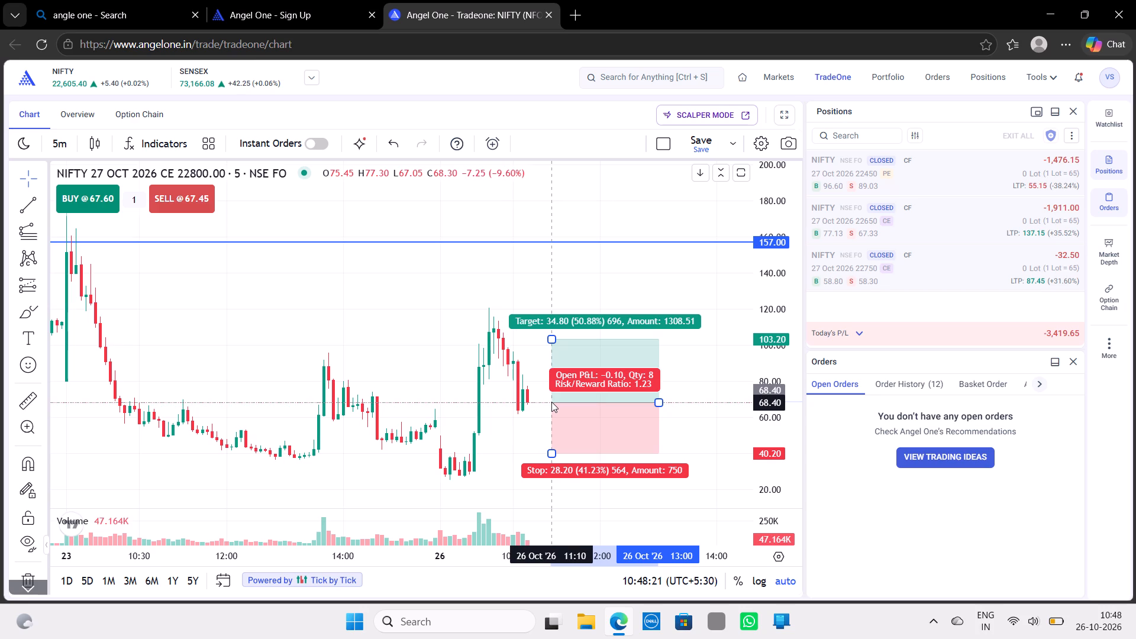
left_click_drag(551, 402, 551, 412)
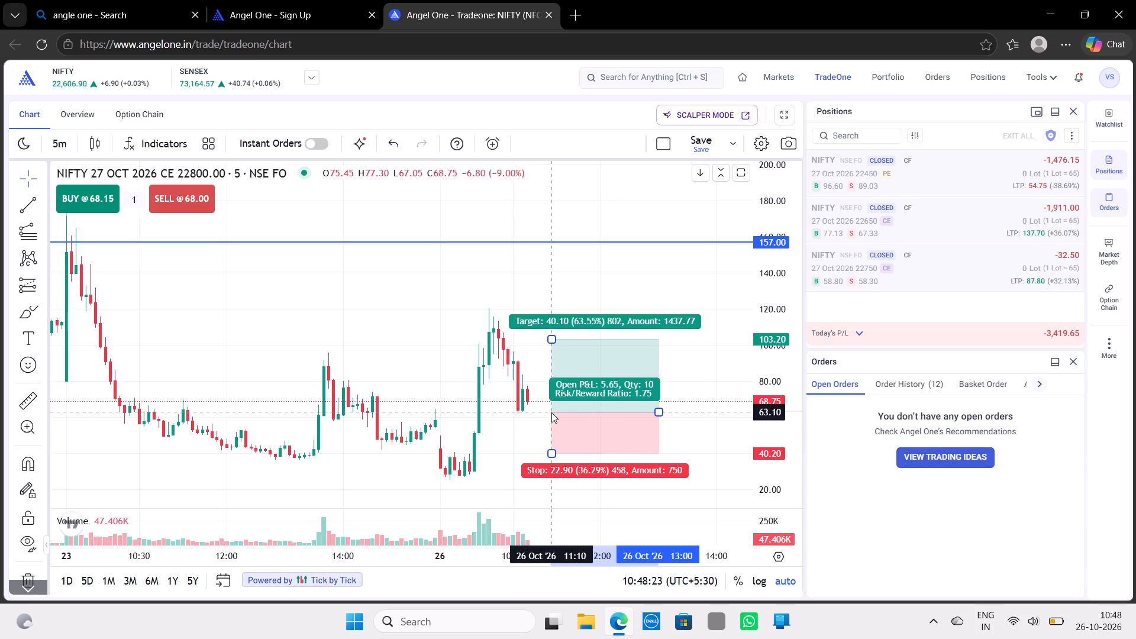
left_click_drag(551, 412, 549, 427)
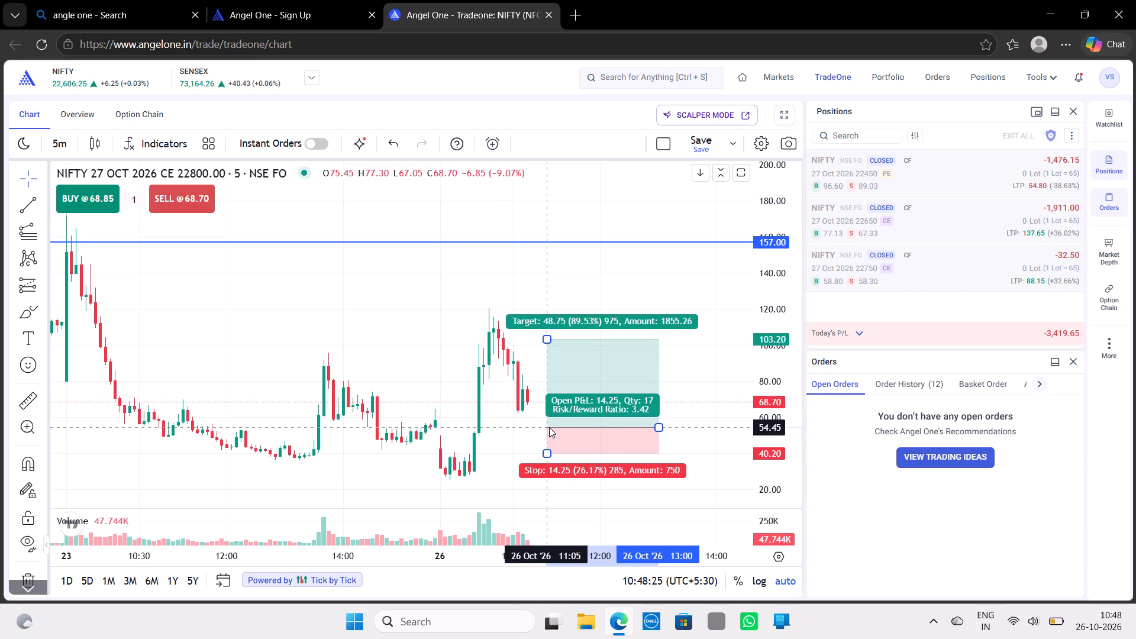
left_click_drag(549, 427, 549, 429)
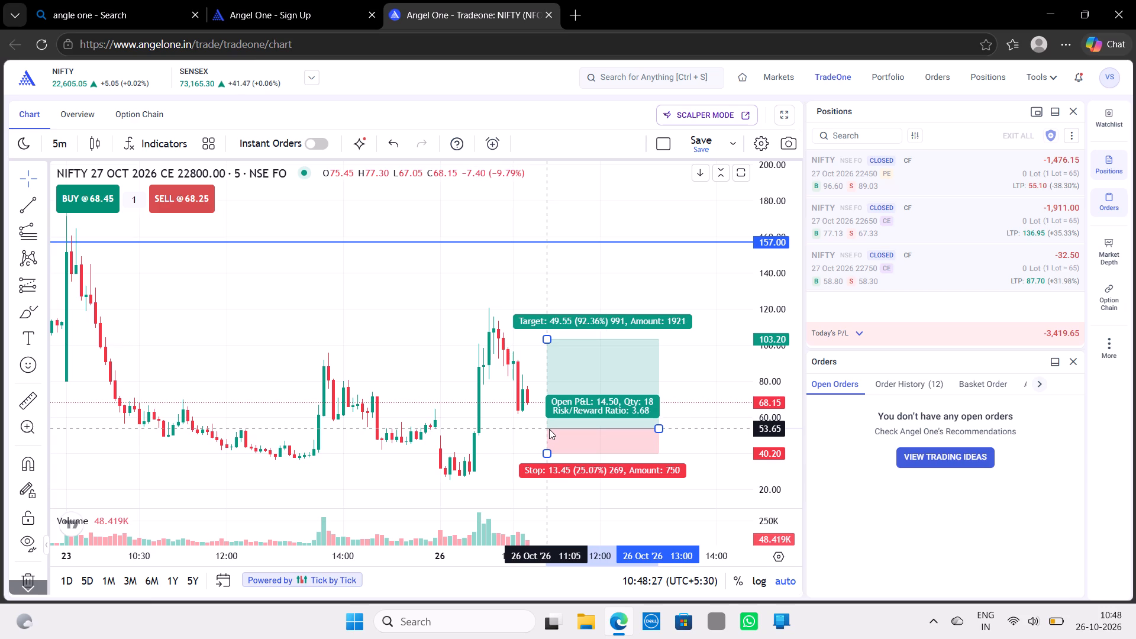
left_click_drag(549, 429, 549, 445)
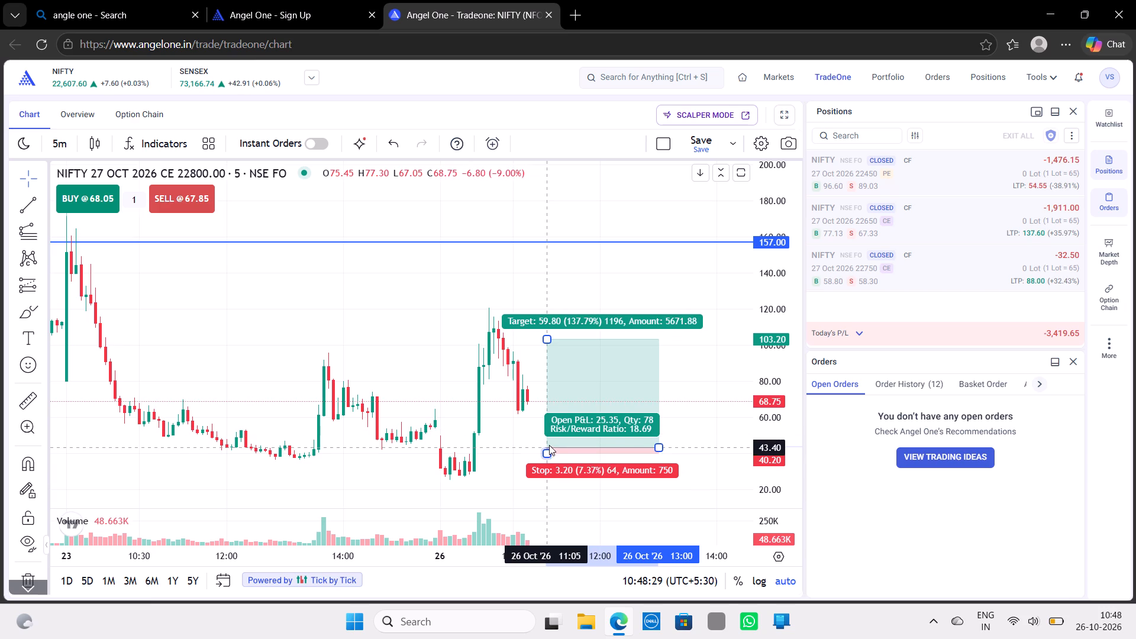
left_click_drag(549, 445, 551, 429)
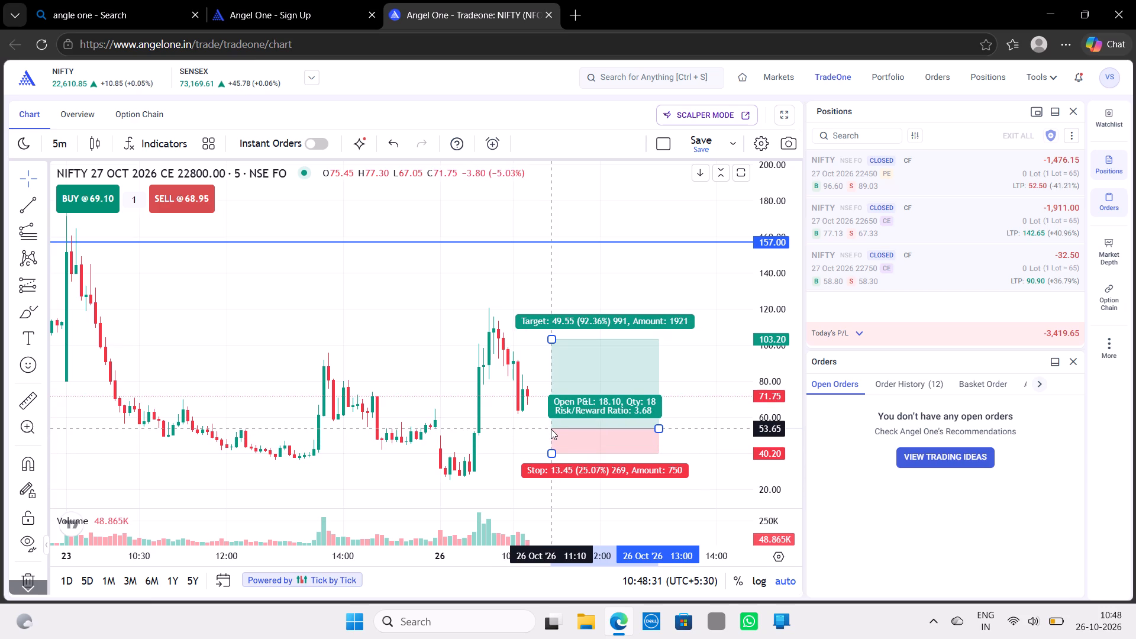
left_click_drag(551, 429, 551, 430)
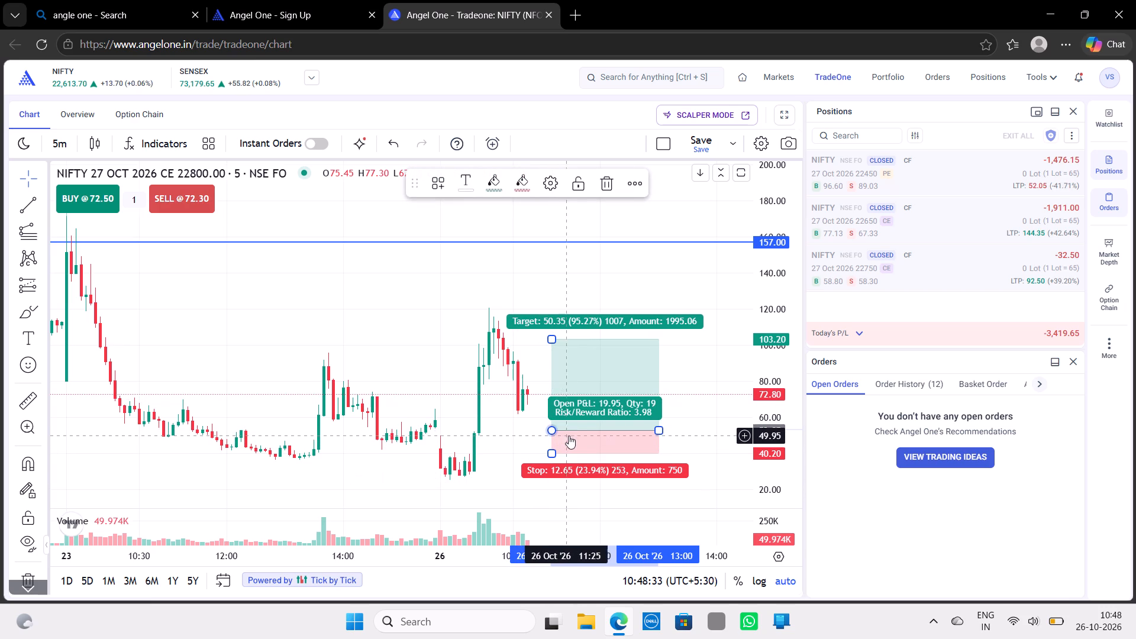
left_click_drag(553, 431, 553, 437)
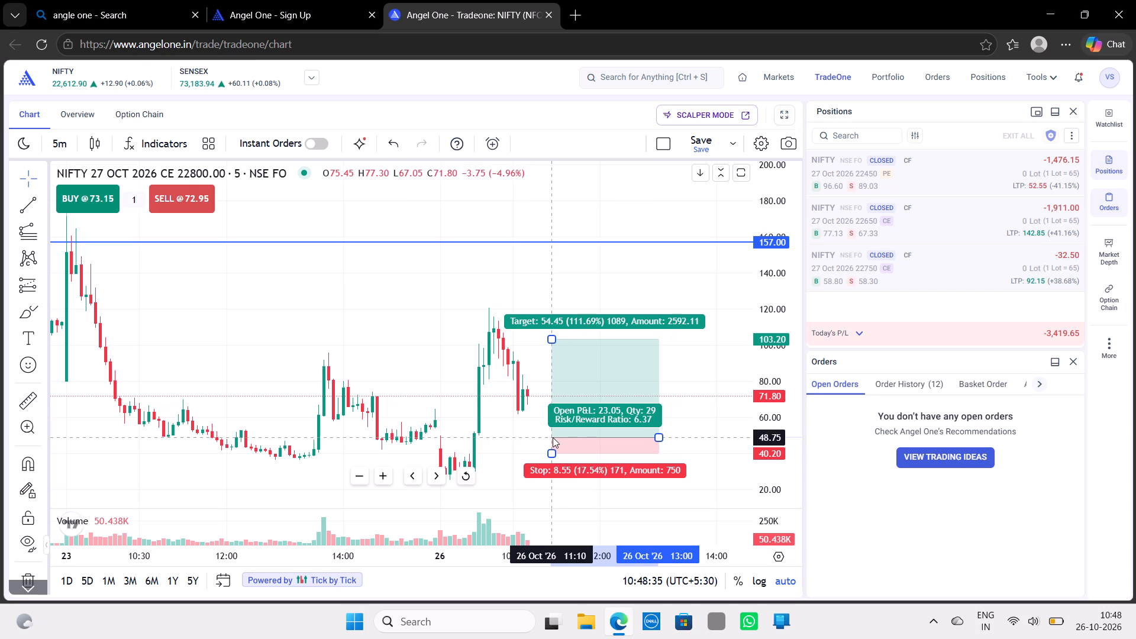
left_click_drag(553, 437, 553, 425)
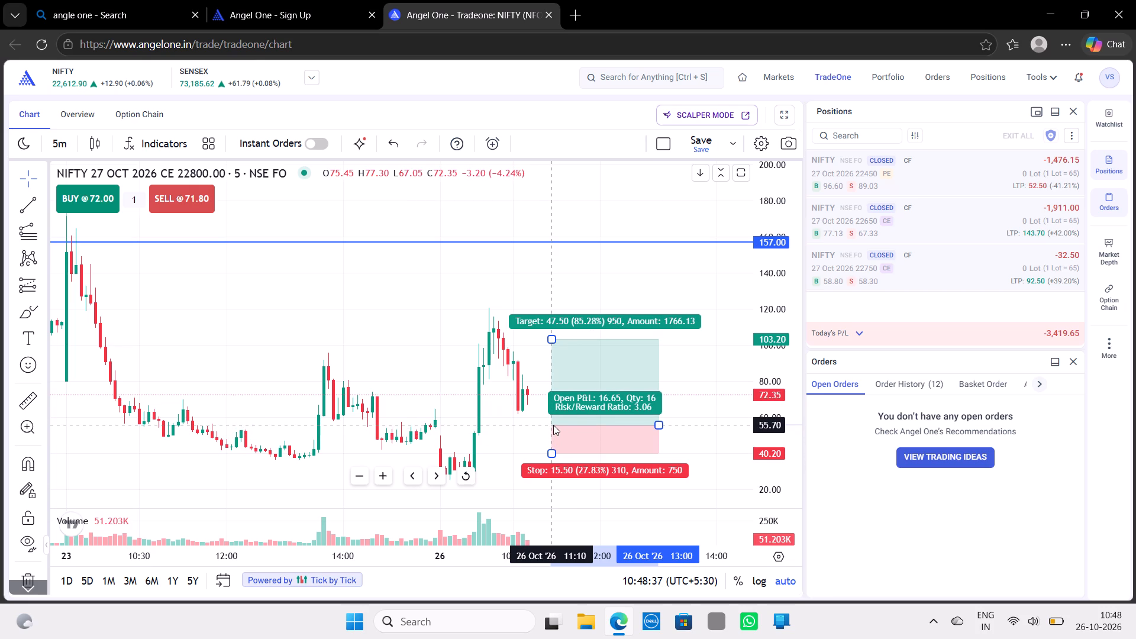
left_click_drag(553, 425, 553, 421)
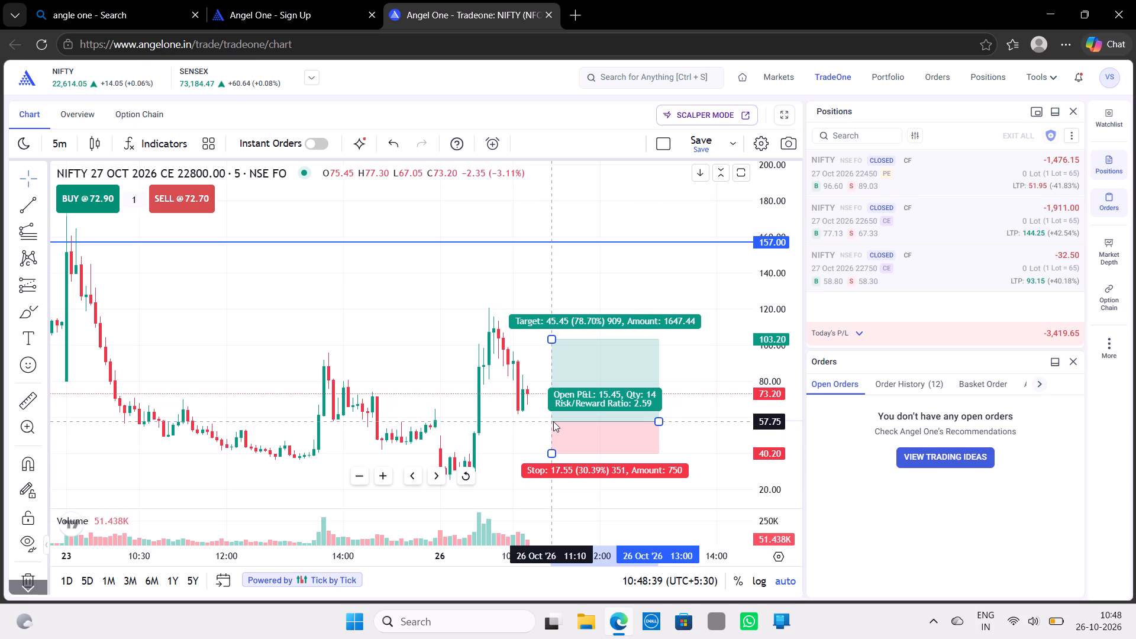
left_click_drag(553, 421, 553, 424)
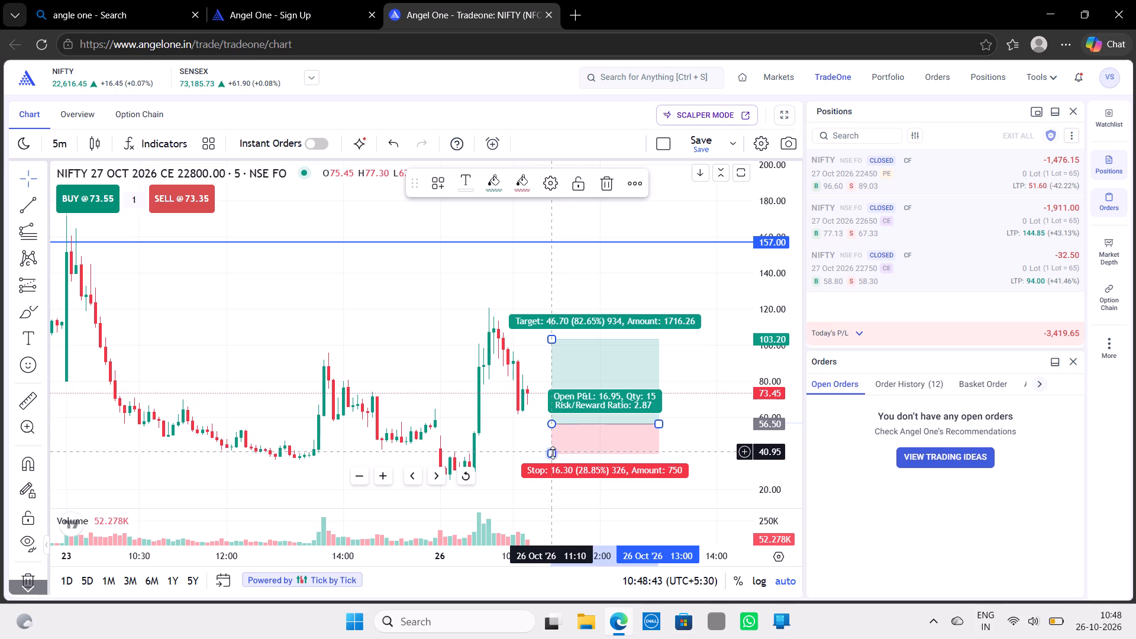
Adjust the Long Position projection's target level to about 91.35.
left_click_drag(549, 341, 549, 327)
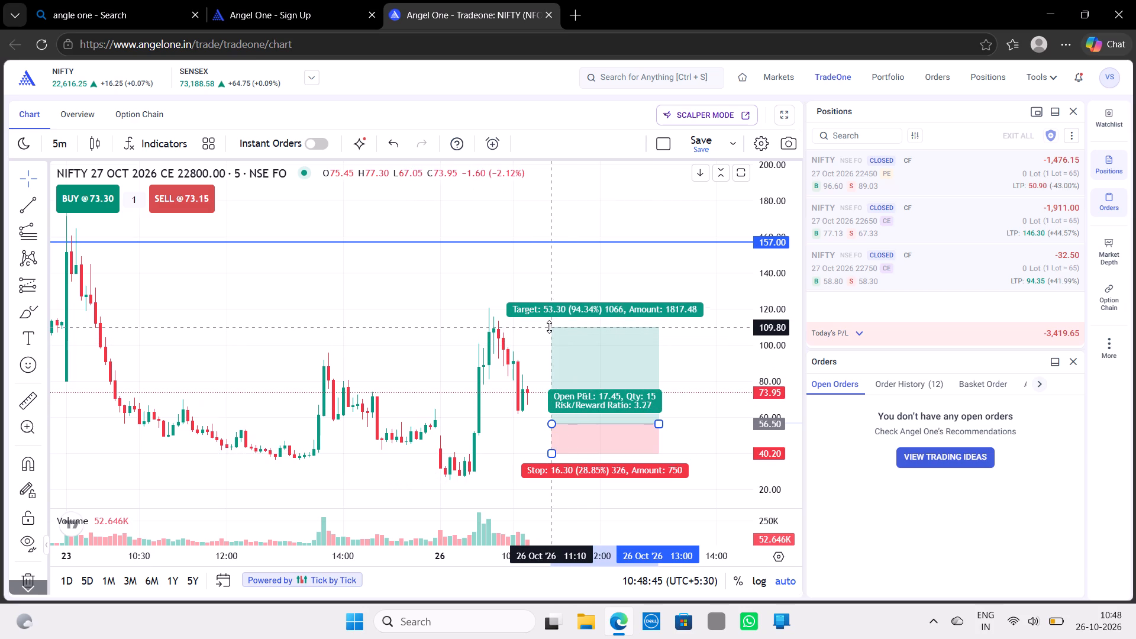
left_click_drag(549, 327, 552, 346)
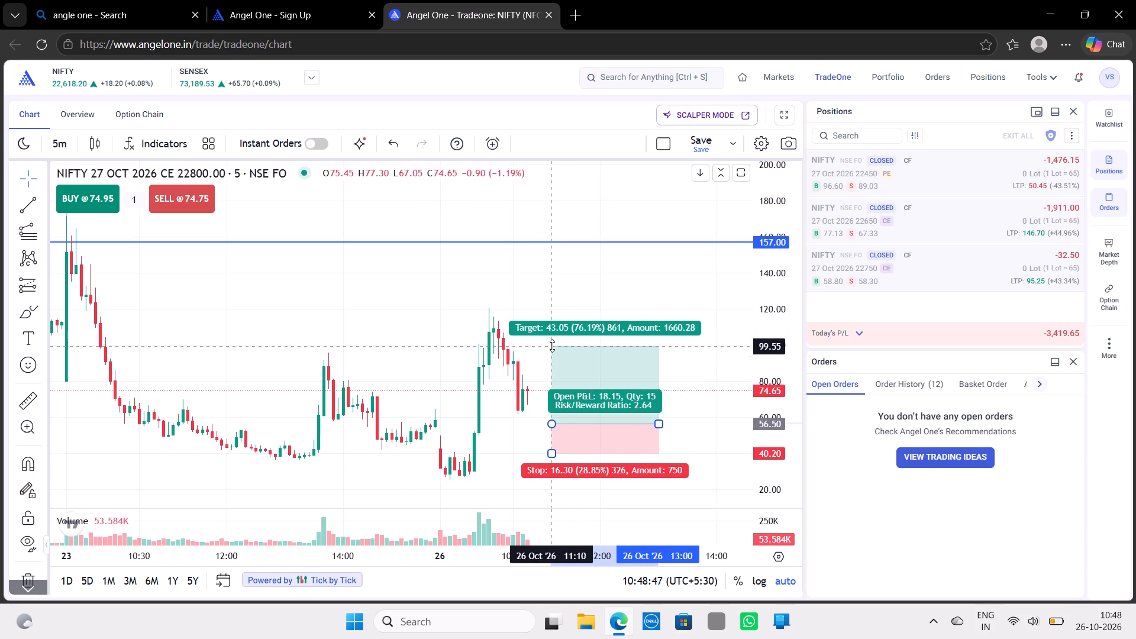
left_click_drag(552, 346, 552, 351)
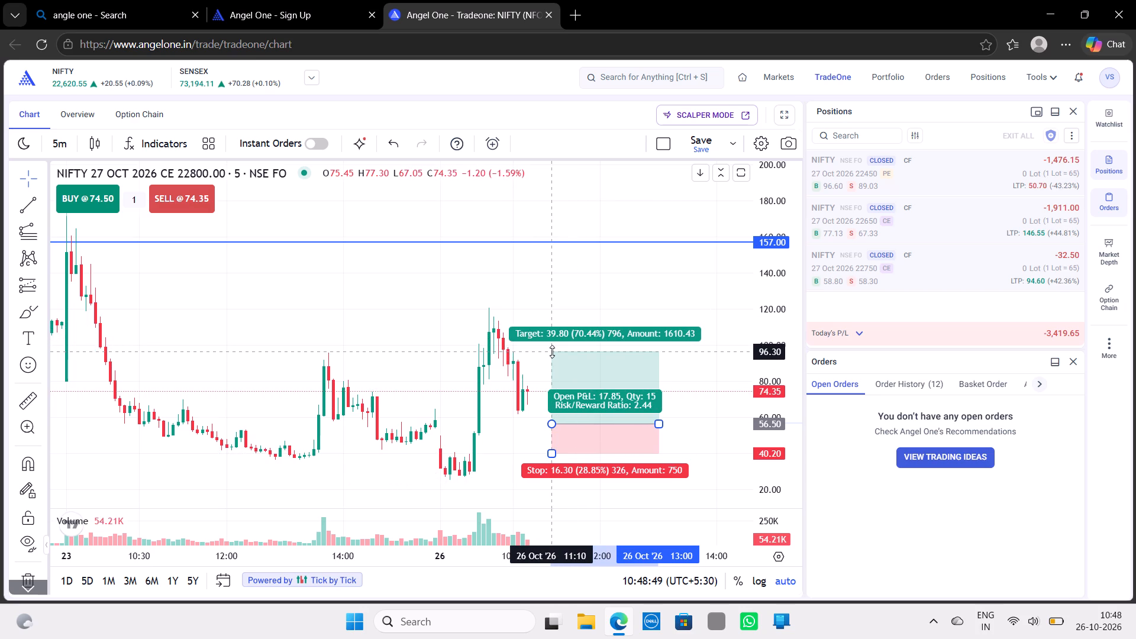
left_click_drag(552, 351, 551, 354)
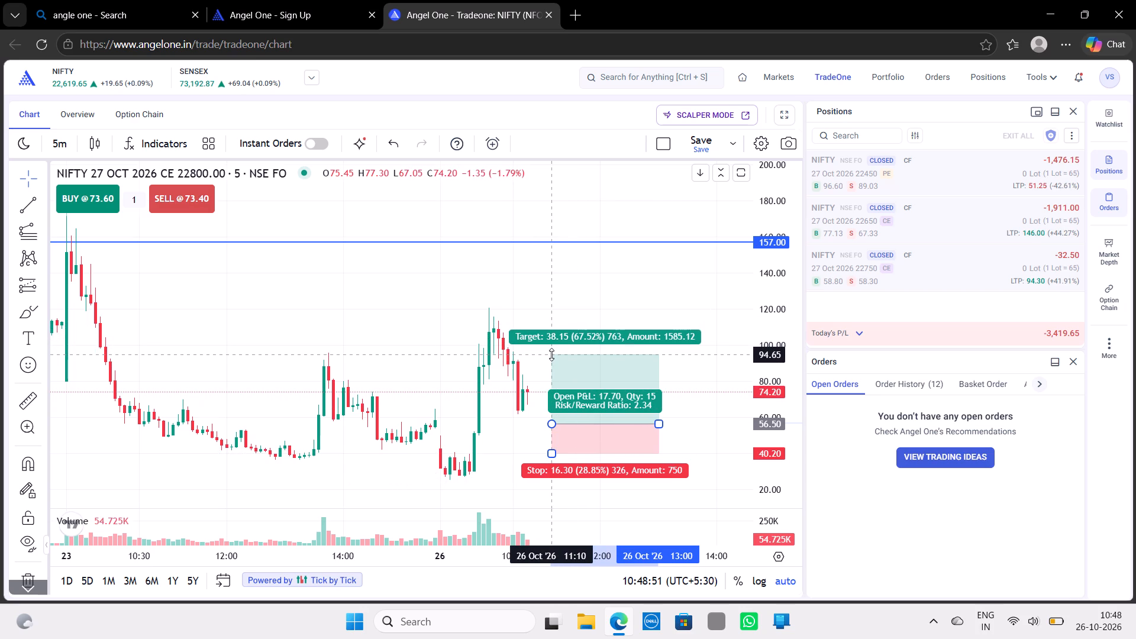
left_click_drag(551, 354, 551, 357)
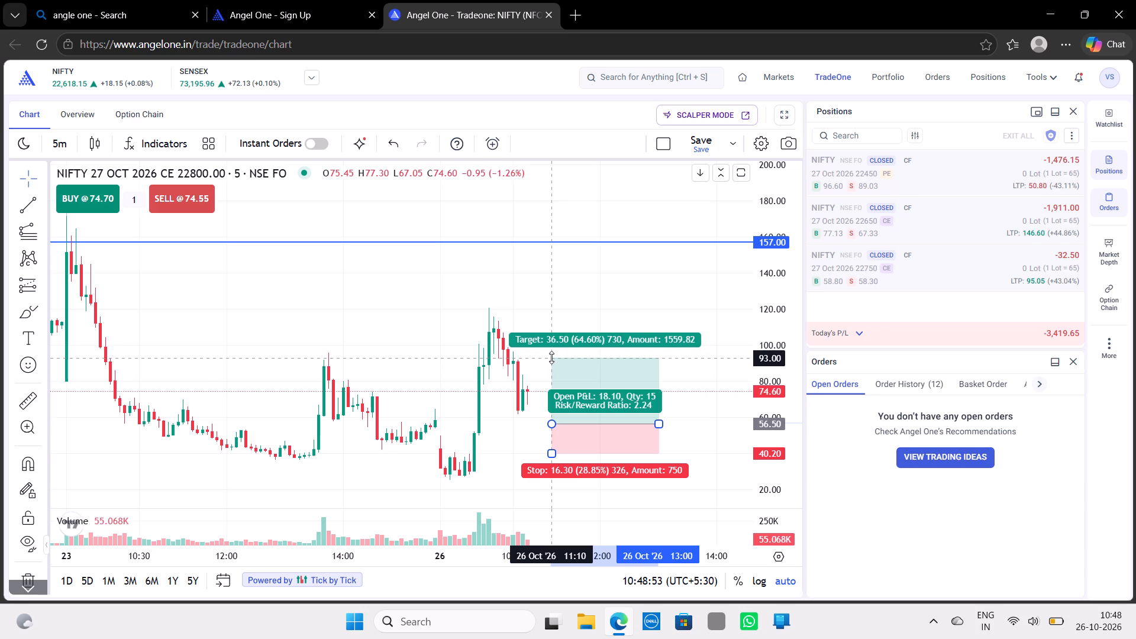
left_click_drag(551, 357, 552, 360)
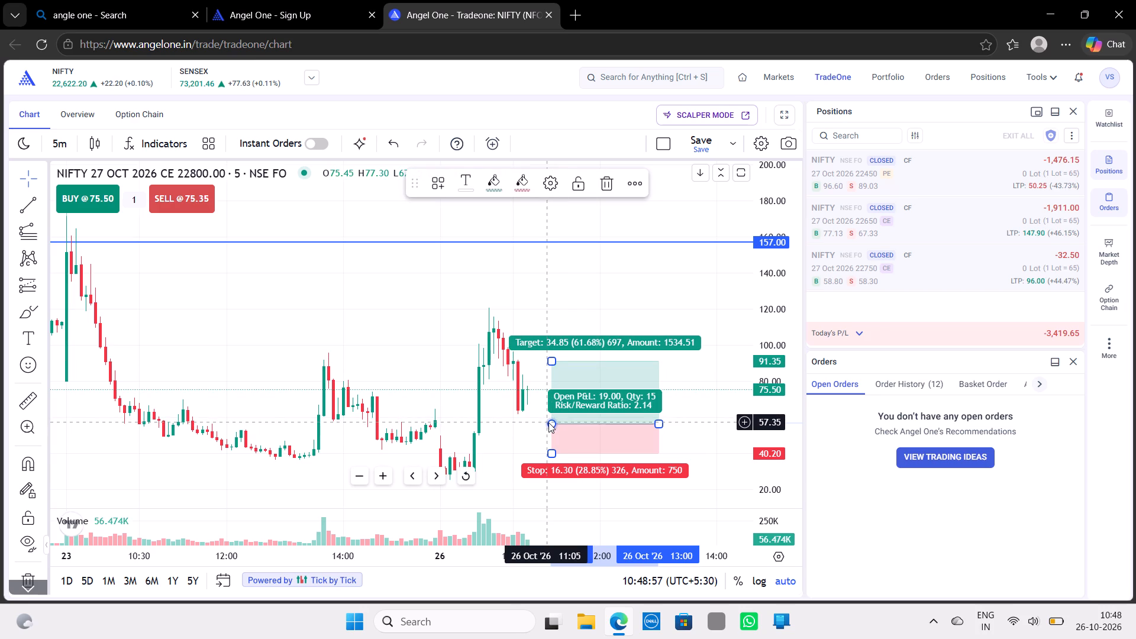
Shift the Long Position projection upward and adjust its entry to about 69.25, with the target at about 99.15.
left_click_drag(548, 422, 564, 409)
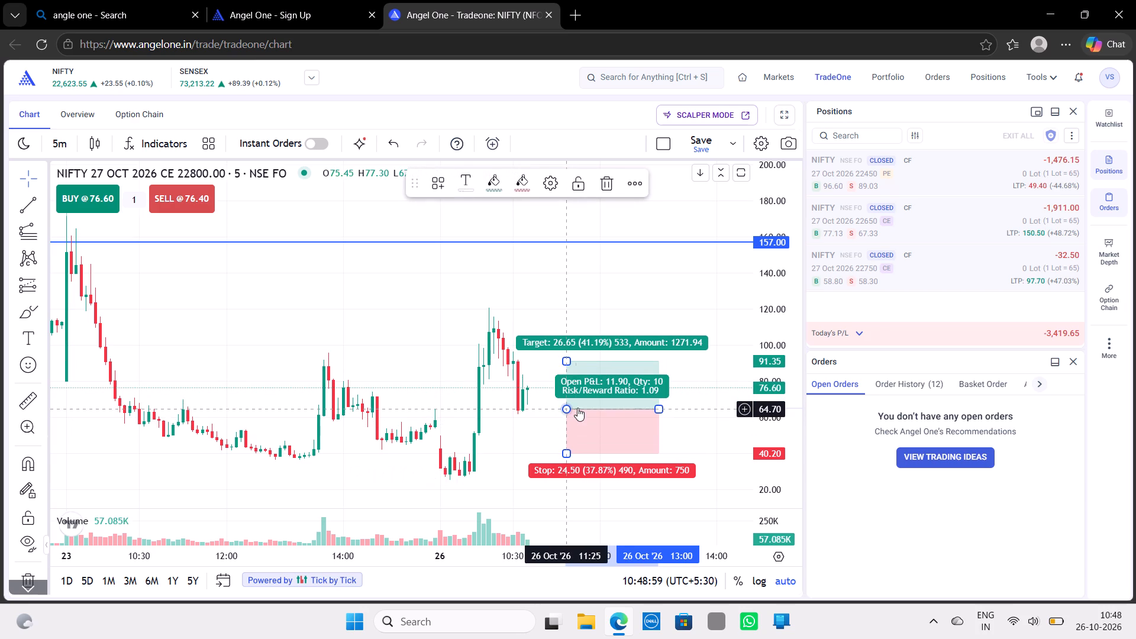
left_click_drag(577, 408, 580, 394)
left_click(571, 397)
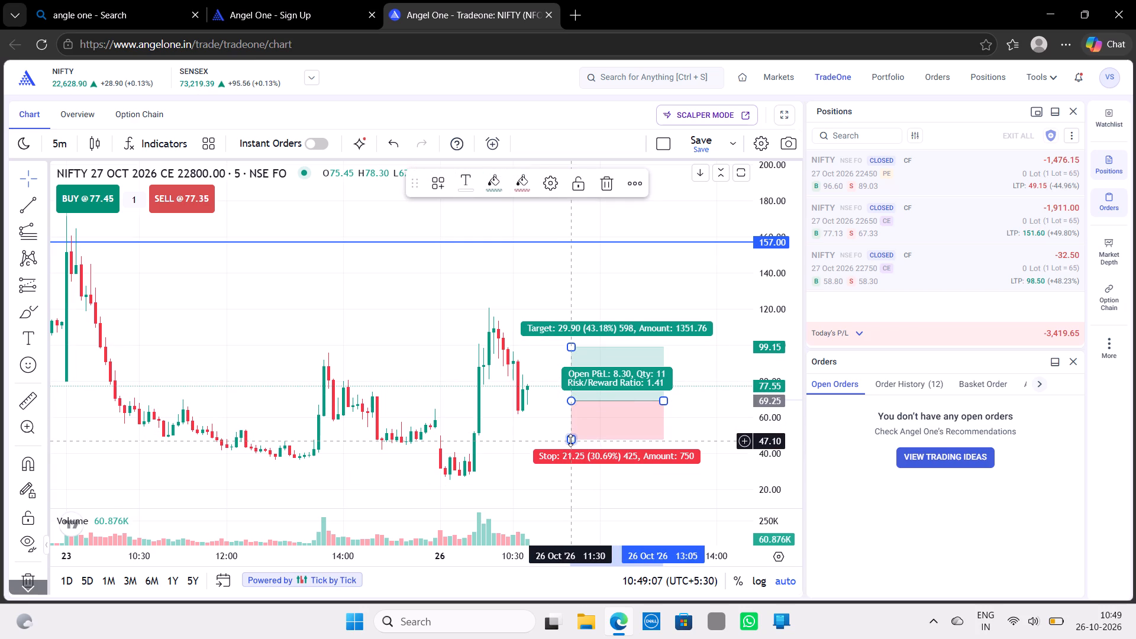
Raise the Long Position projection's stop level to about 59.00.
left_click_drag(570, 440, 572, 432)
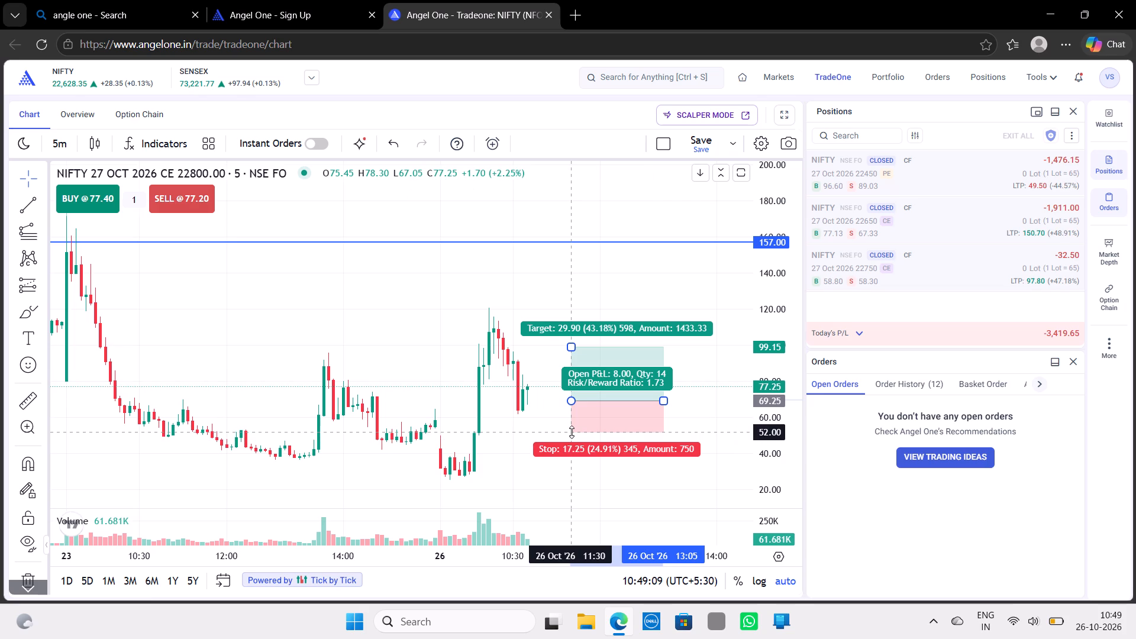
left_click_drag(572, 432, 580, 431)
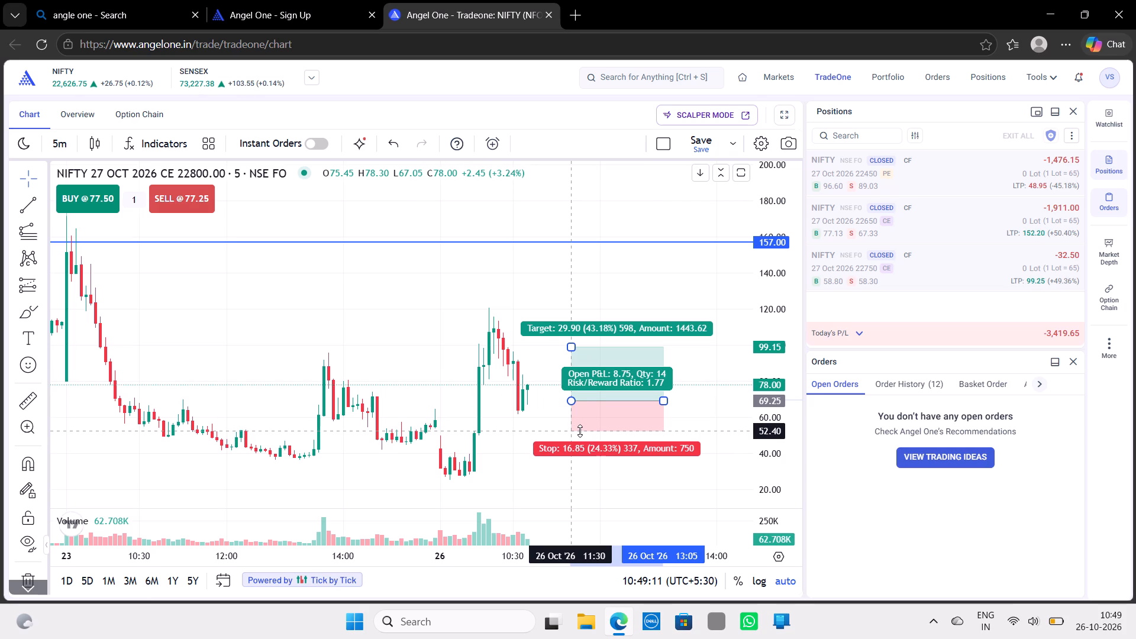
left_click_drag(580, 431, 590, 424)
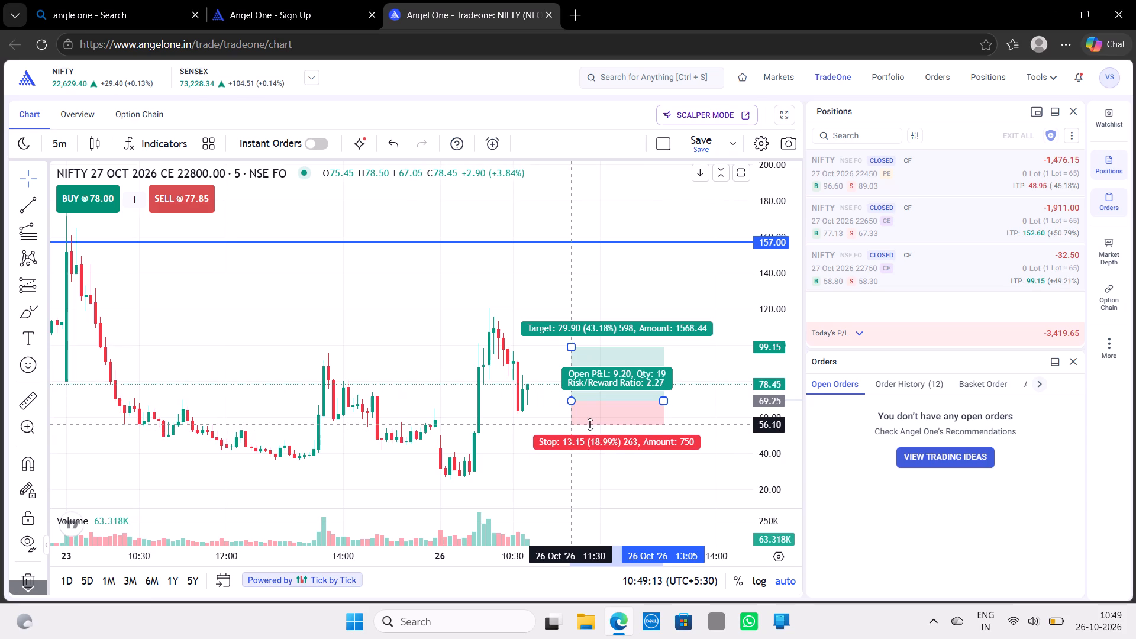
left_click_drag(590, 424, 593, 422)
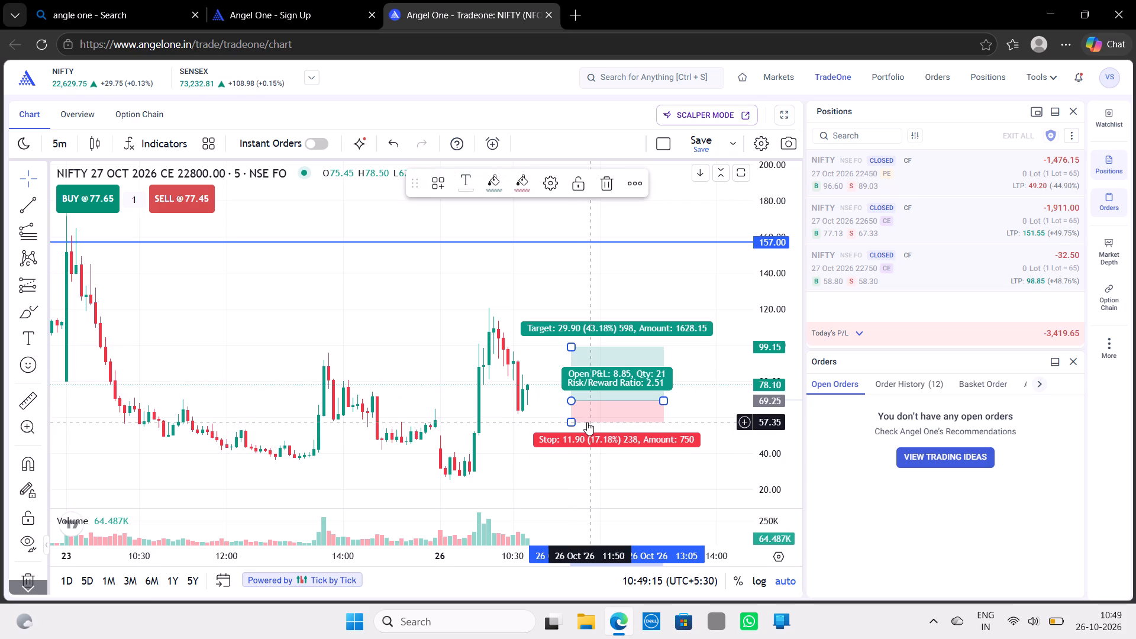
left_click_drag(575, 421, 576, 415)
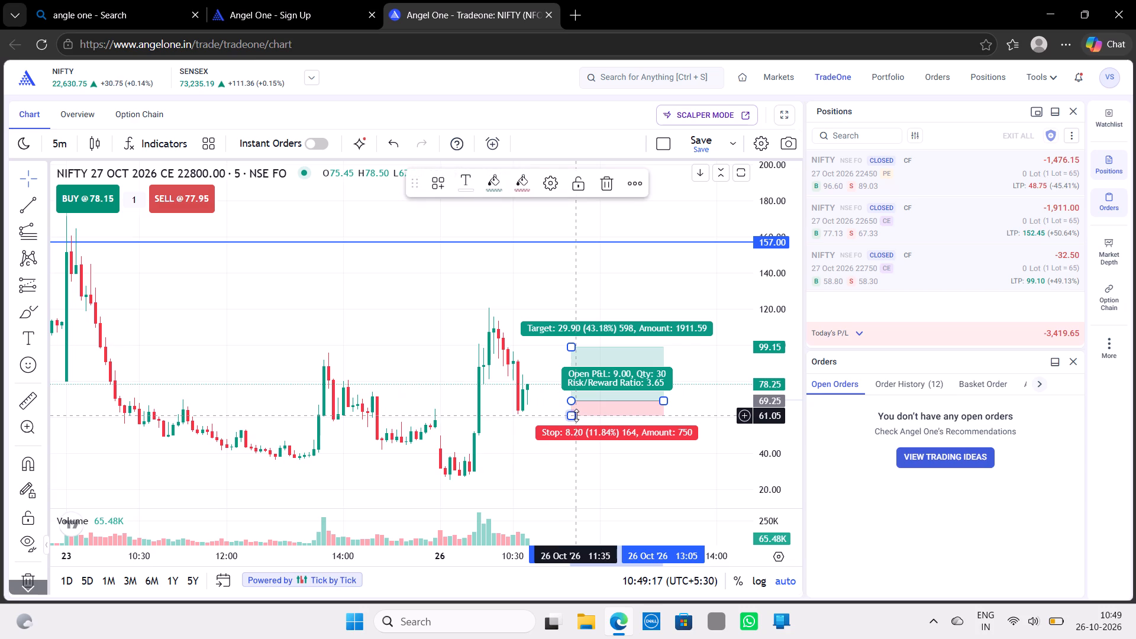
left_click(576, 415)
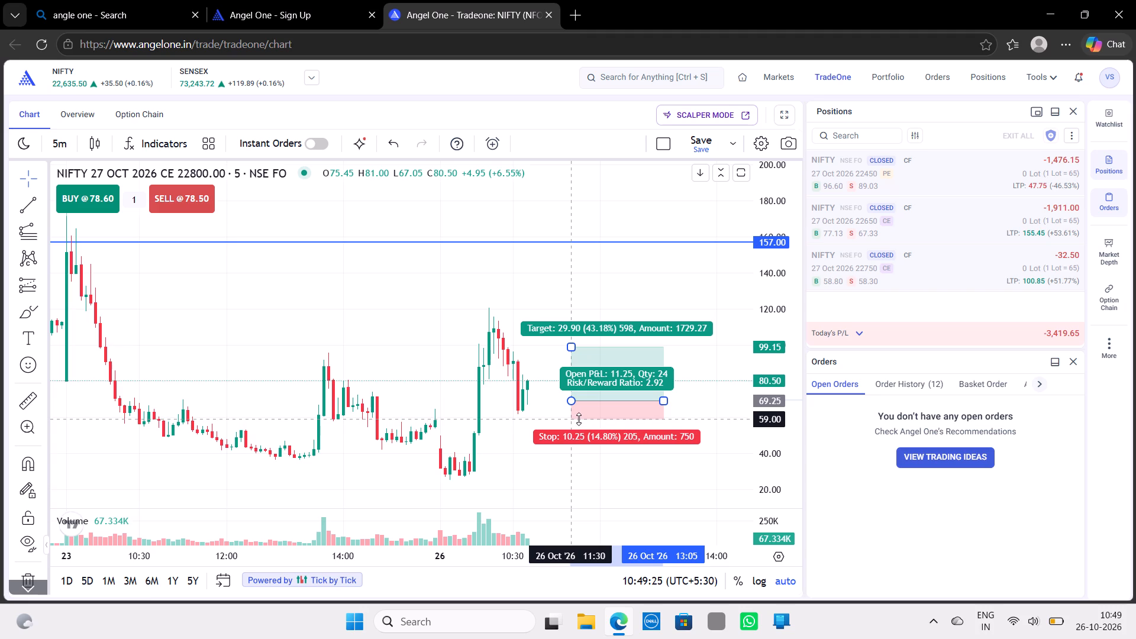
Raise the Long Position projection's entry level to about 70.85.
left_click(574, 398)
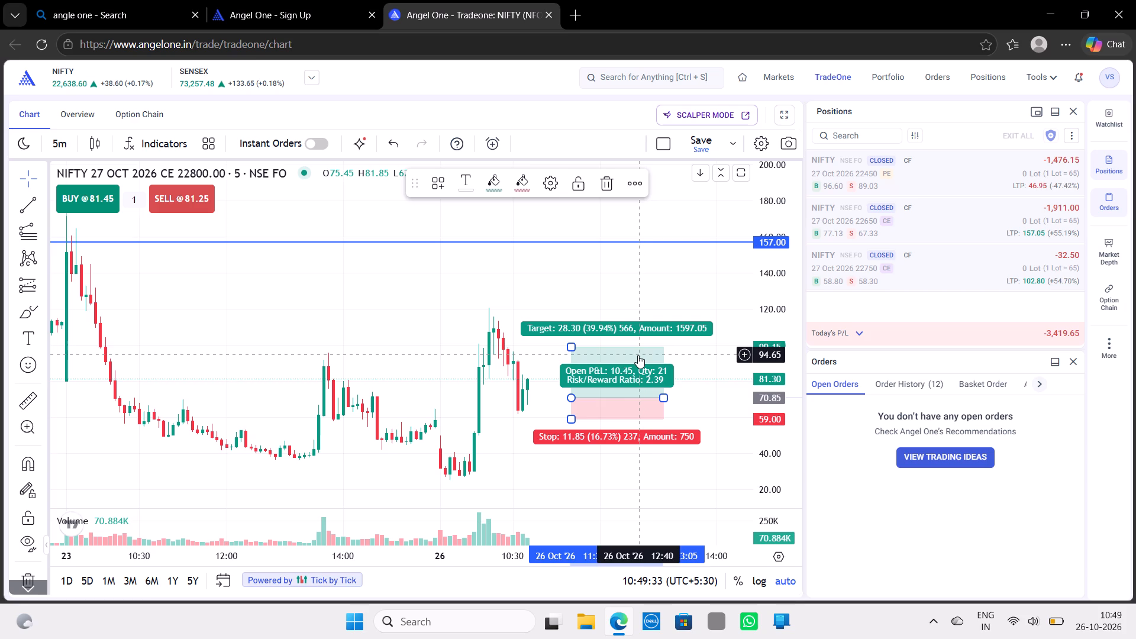
Delete the Long Position projection from the chart.
left_click(613, 195)
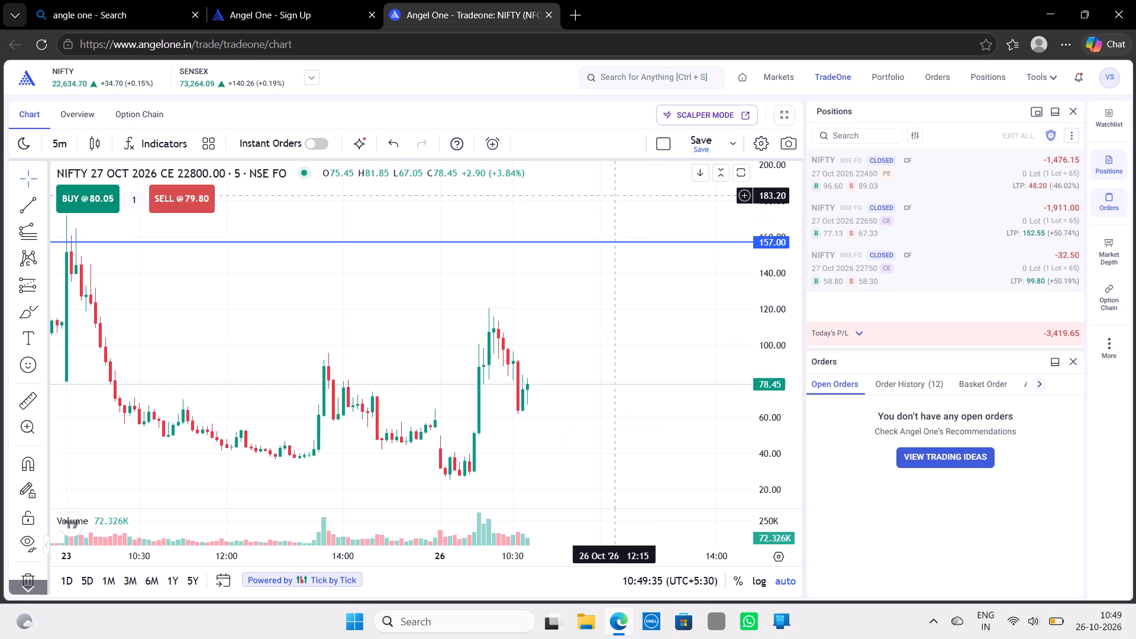
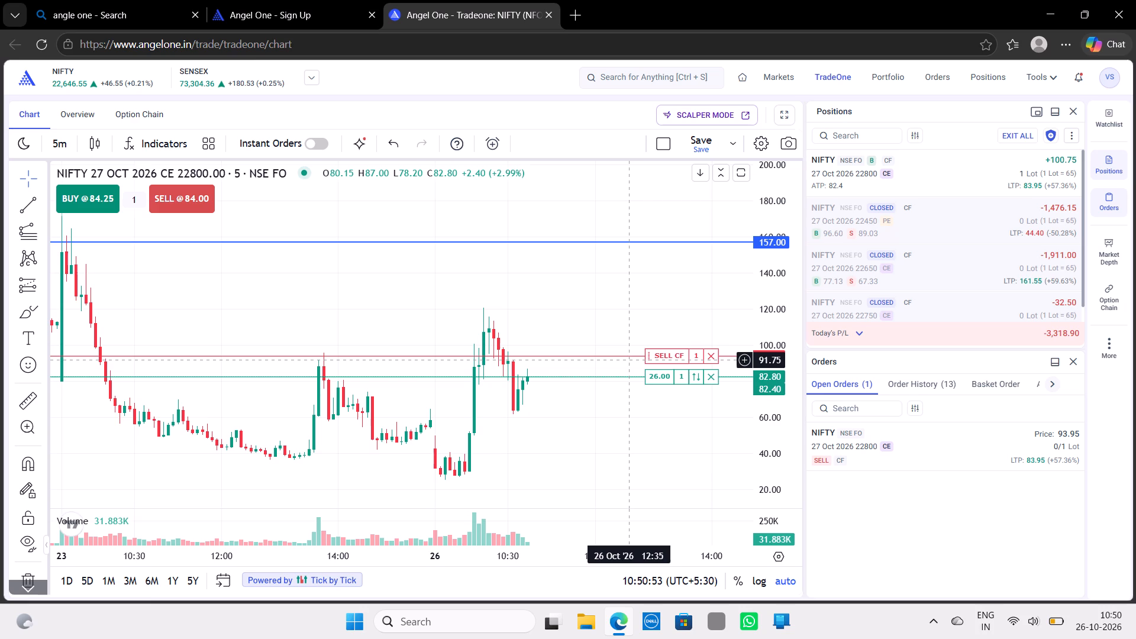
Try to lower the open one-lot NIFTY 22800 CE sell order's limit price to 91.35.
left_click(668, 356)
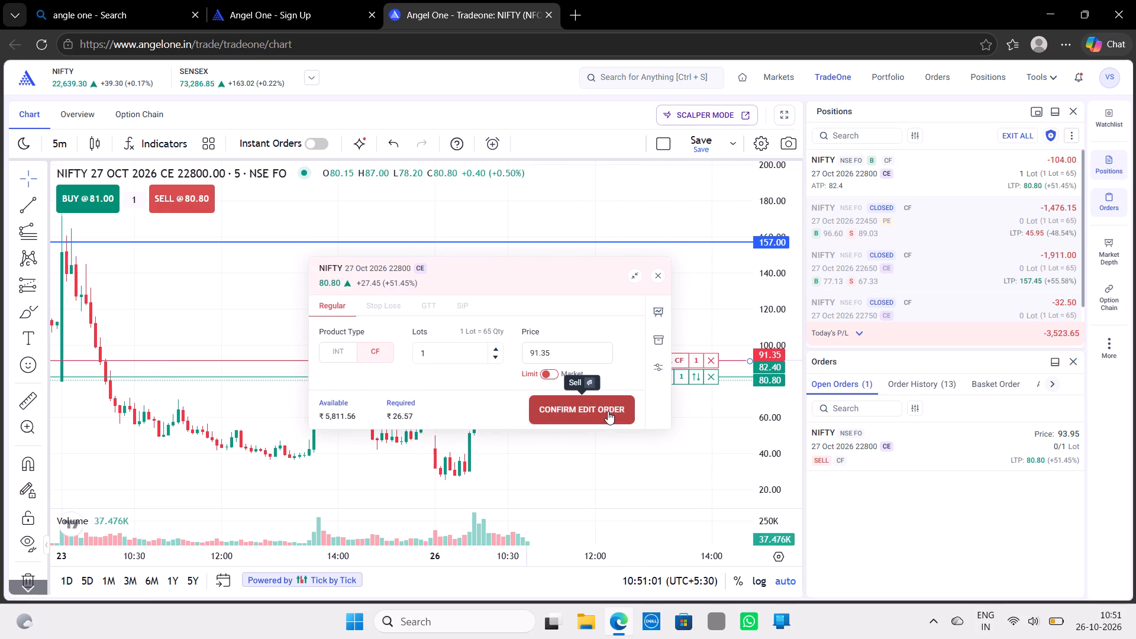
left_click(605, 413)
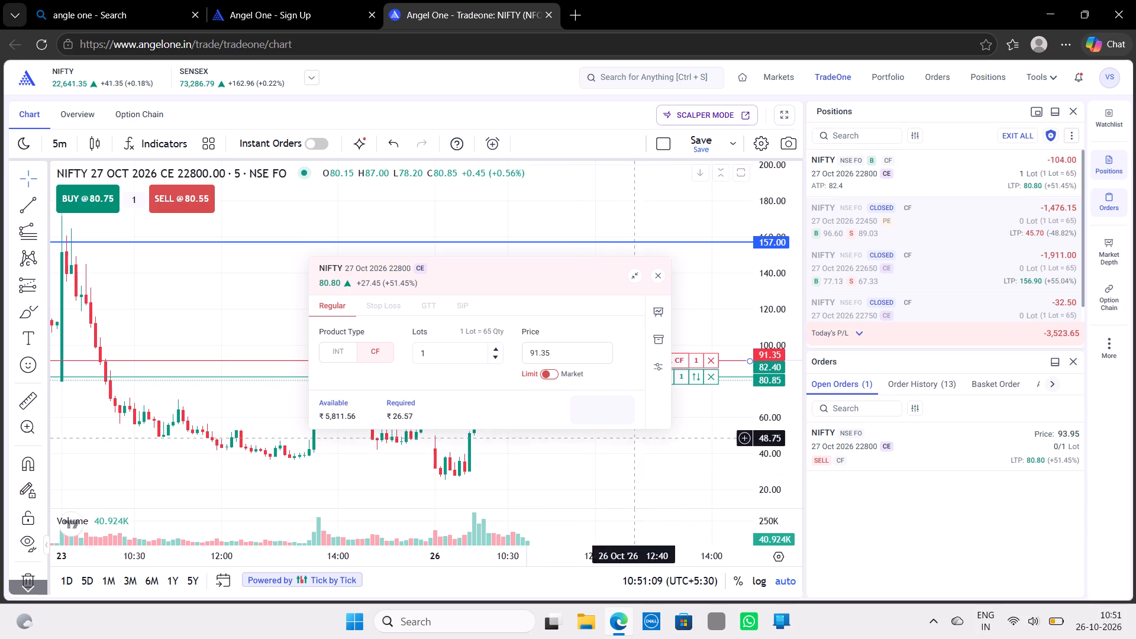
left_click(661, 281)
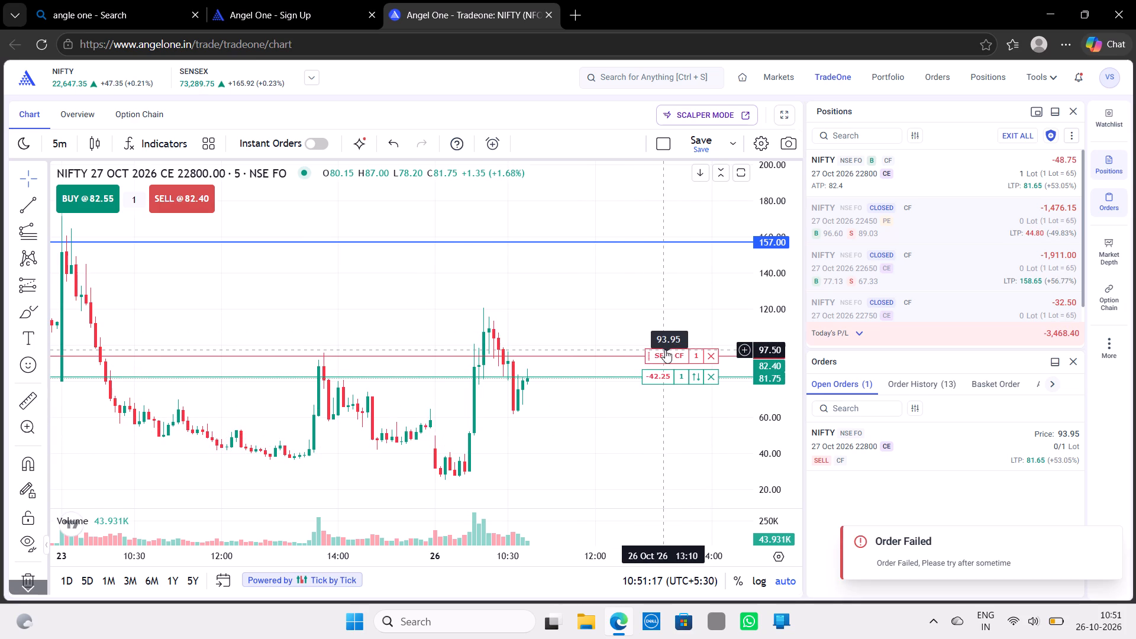
Modify the open one-lot NIFTY 22800 CE sell order to a limit price of 91.35 and submit the edit.
left_click_drag(665, 350, 667, 359)
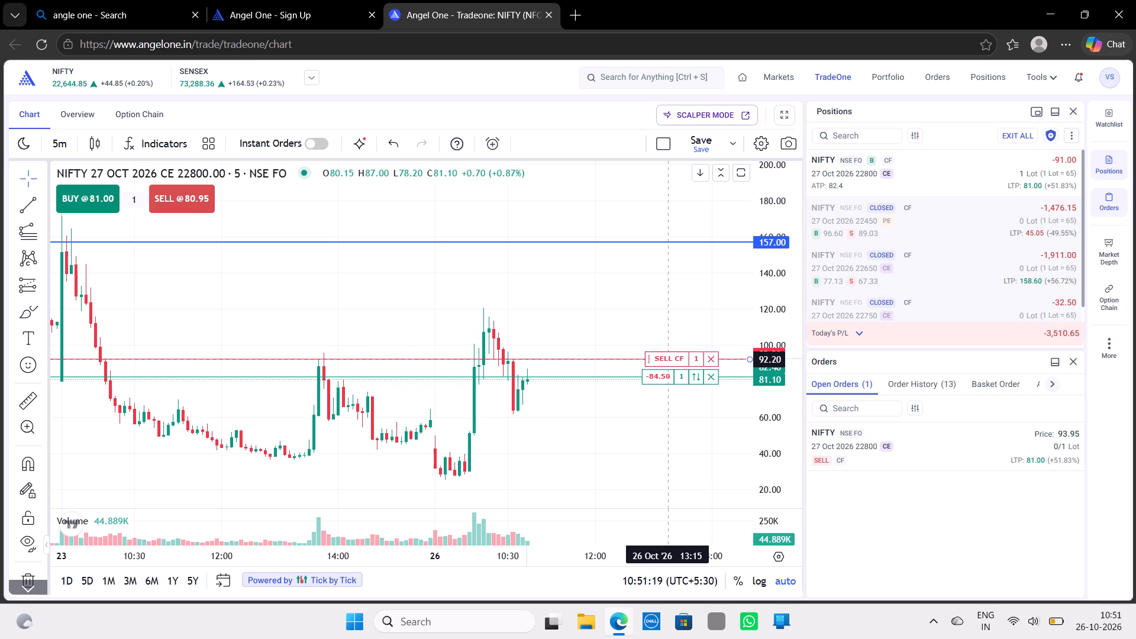
left_click_drag(667, 359, 669, 361)
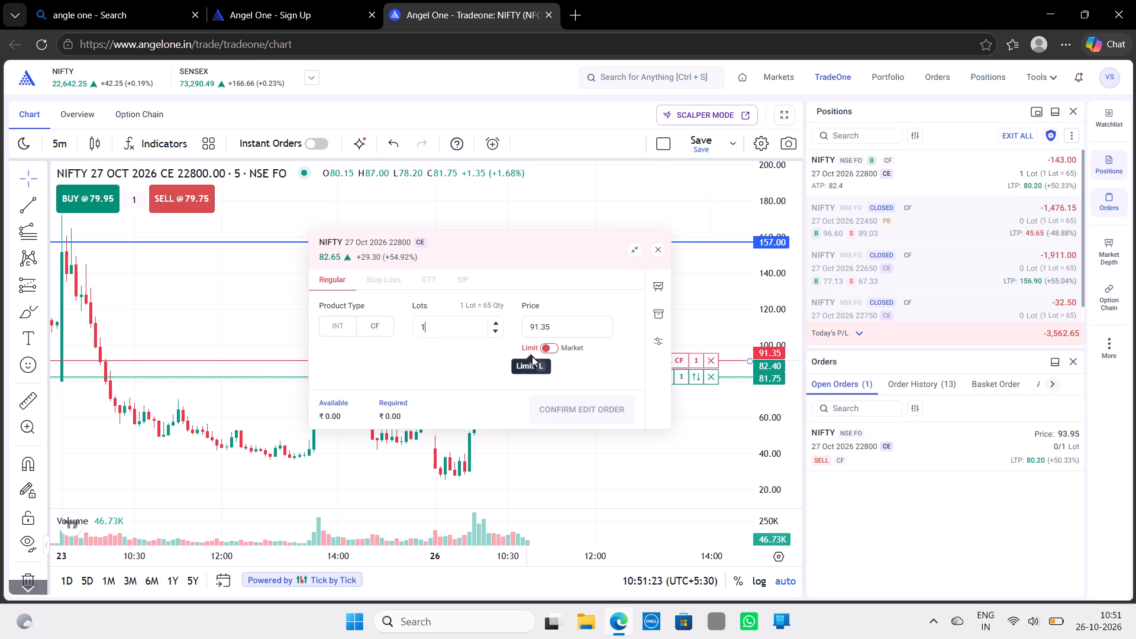
left_click(547, 403)
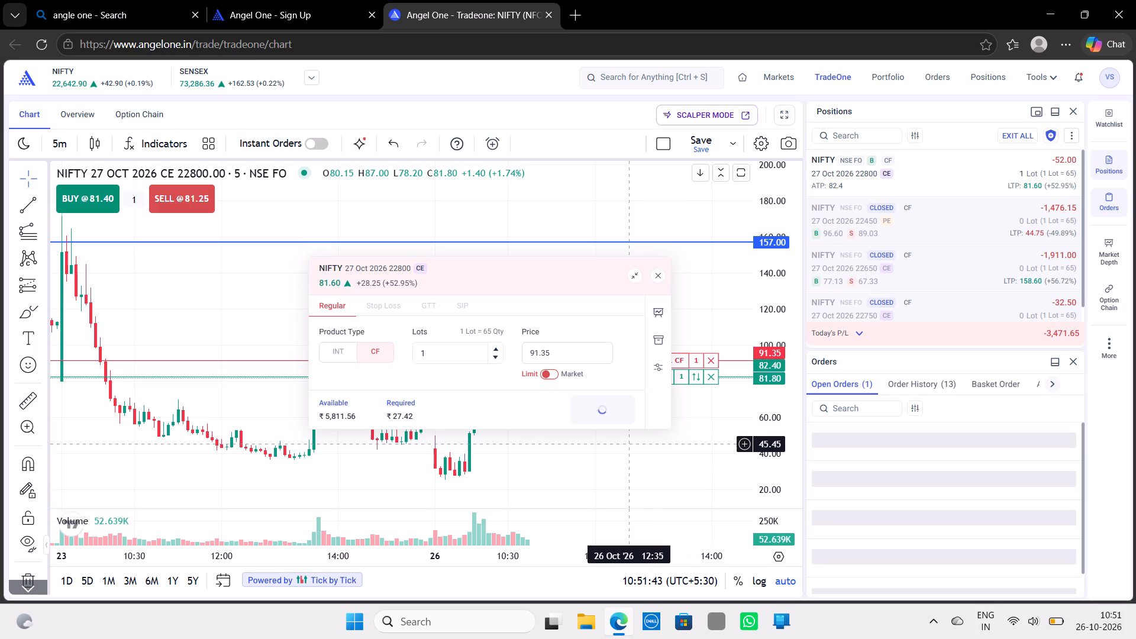
left_click(657, 279)
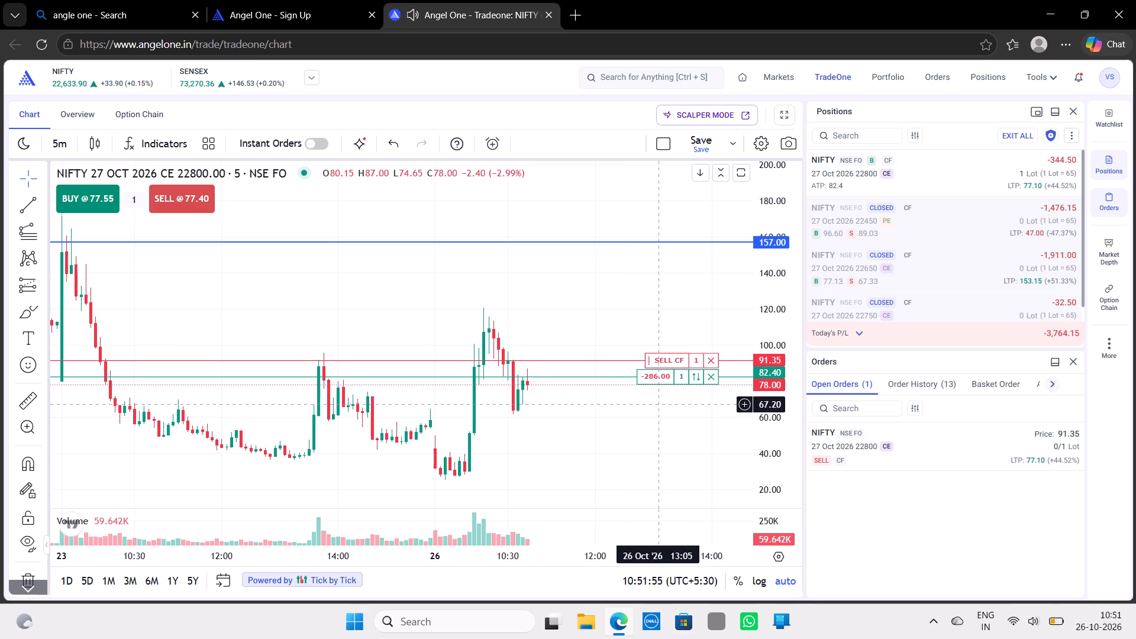
Open a one-lot market exit order for the NIFTY 22800 CE position and move its window clear of the chart's price lines.
left_click(714, 380)
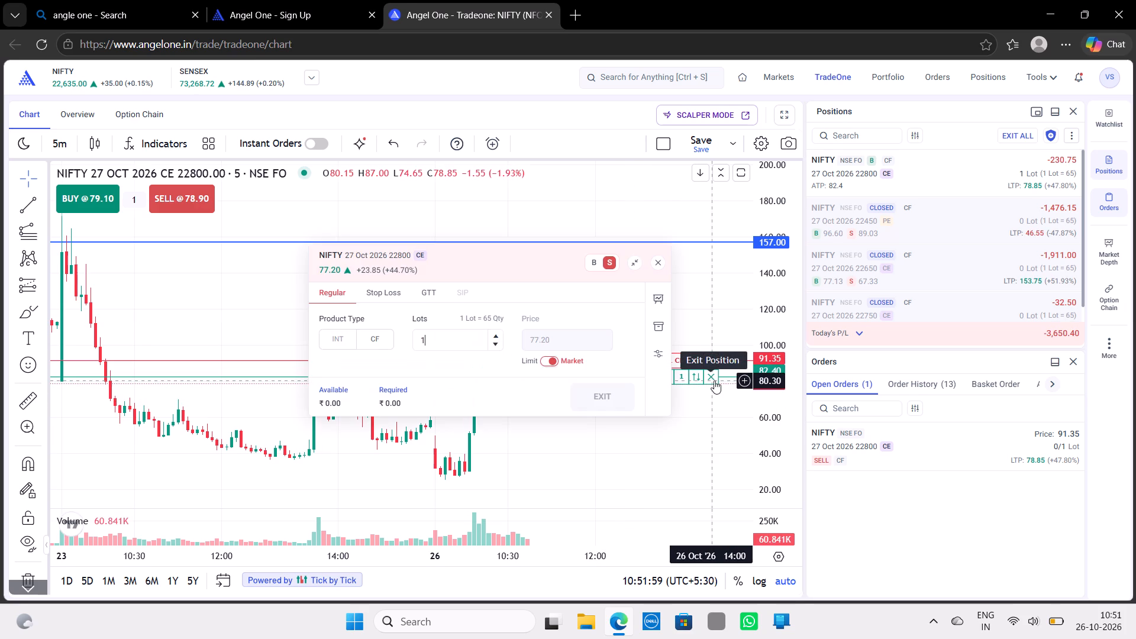
left_click_drag(486, 262, 760, 160)
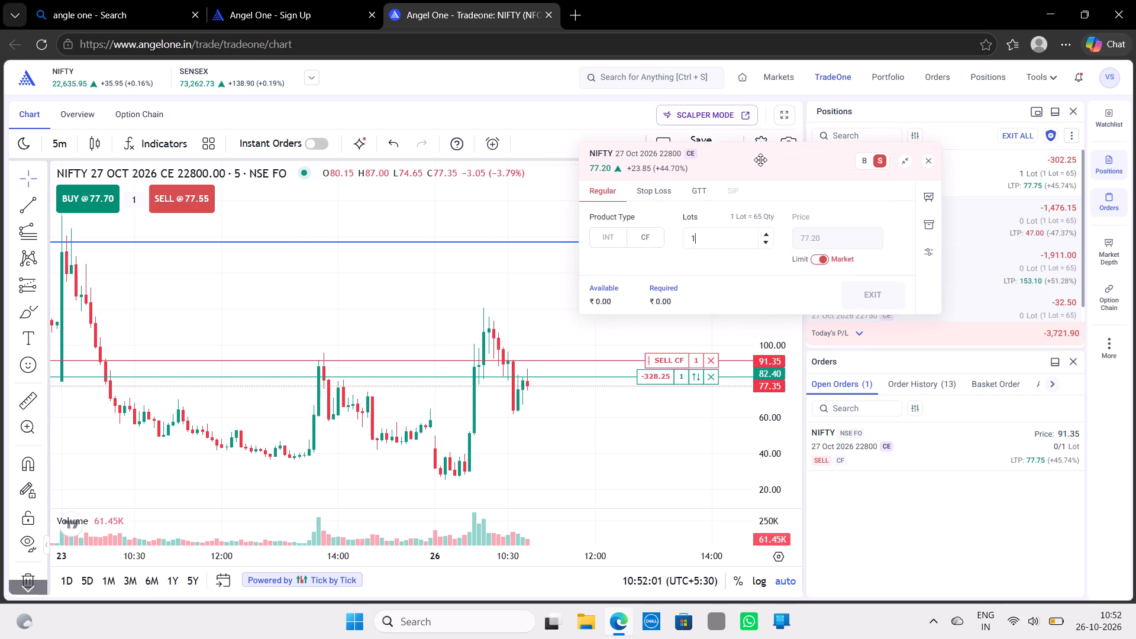
left_click_drag(760, 160, 815, 134)
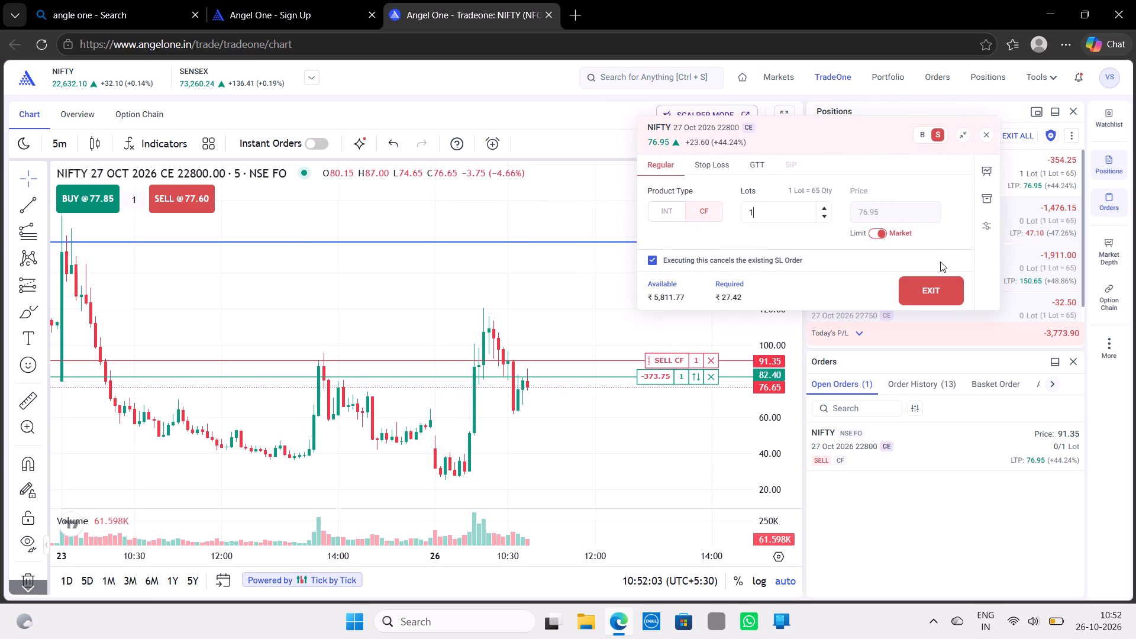
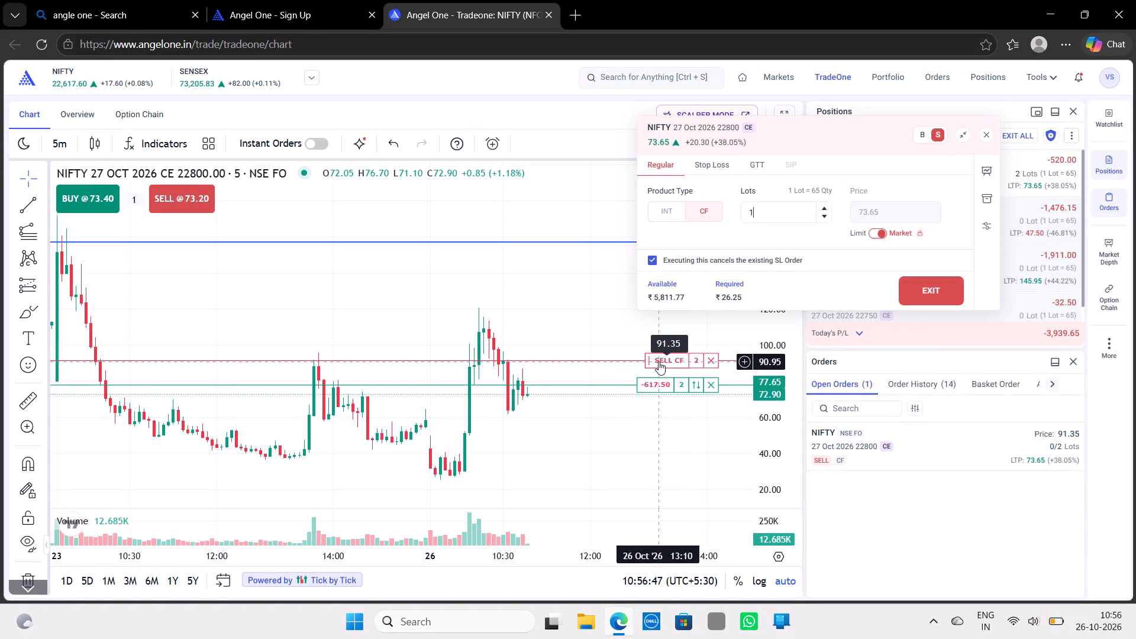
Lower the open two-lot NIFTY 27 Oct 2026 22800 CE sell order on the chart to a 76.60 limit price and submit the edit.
left_click_drag(659, 362, 659, 371)
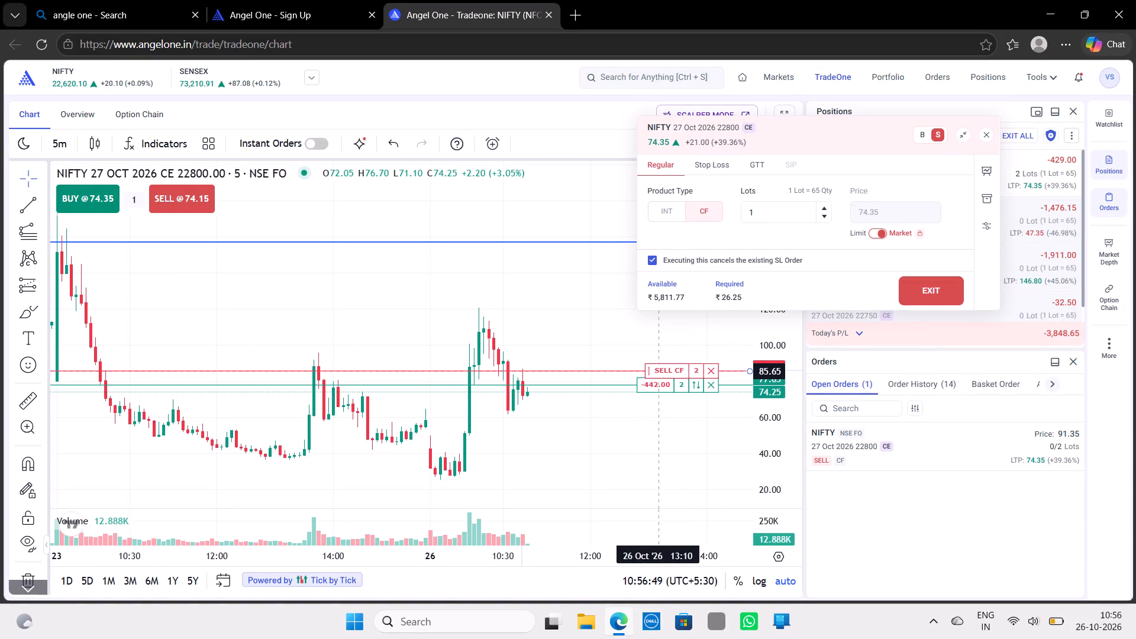
left_click_drag(659, 371, 659, 375)
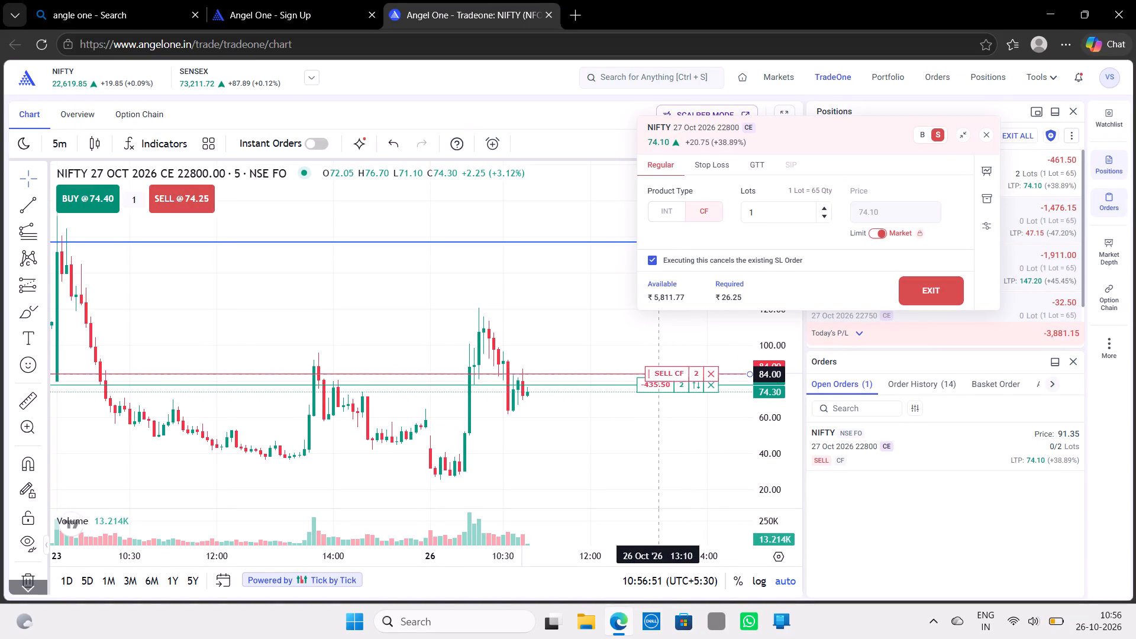
left_click_drag(659, 375, 659, 377)
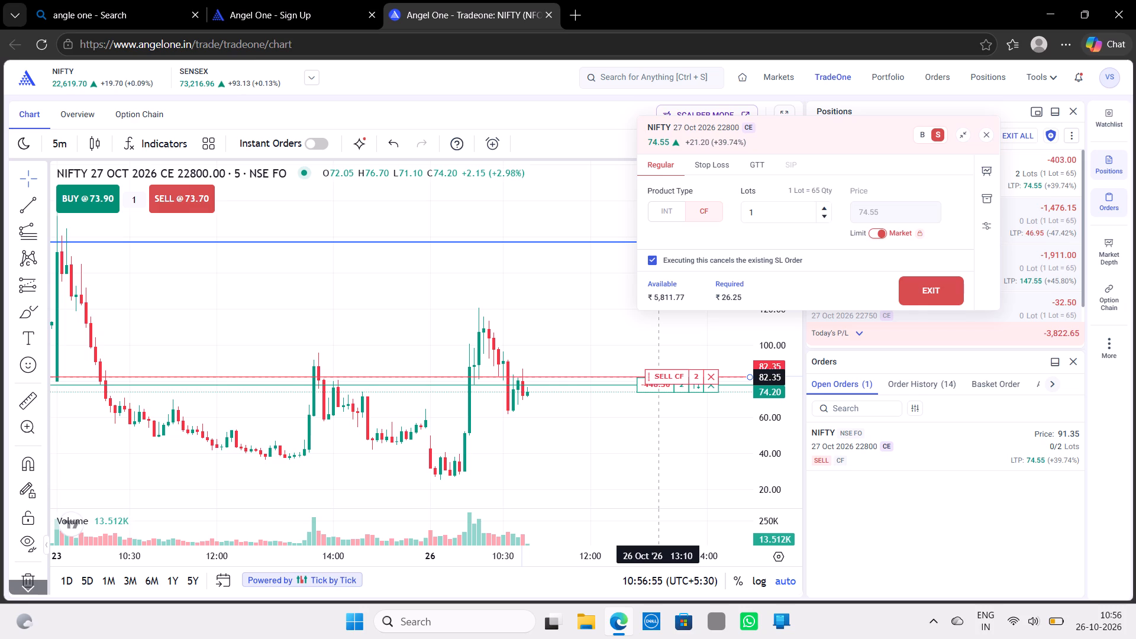
left_click_drag(659, 377, 660, 369)
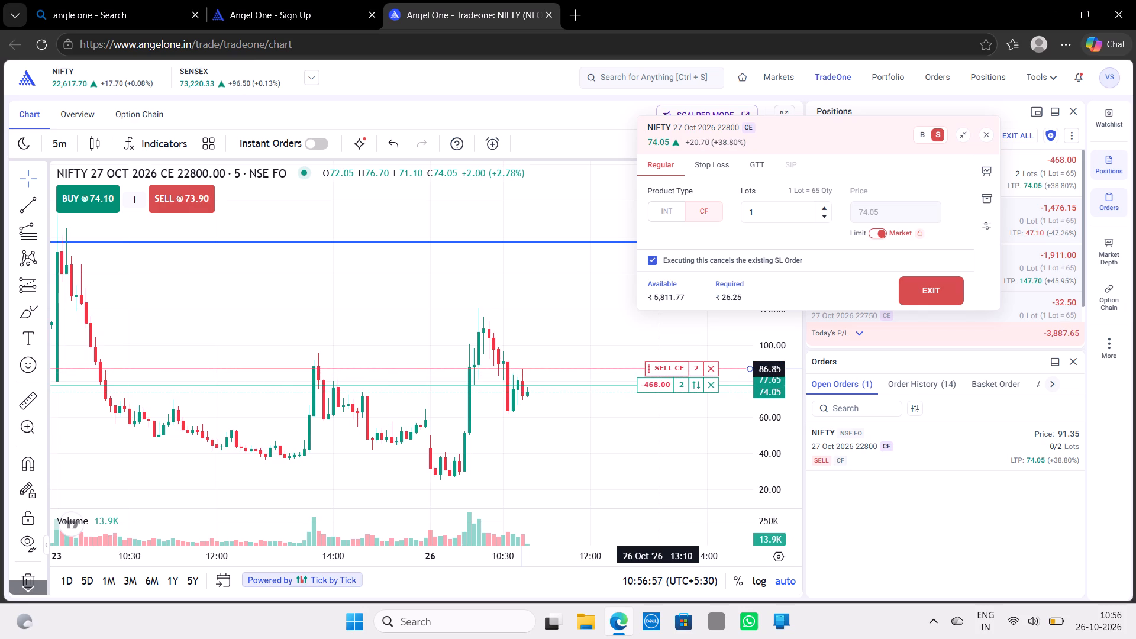
left_click_drag(660, 369, 661, 379)
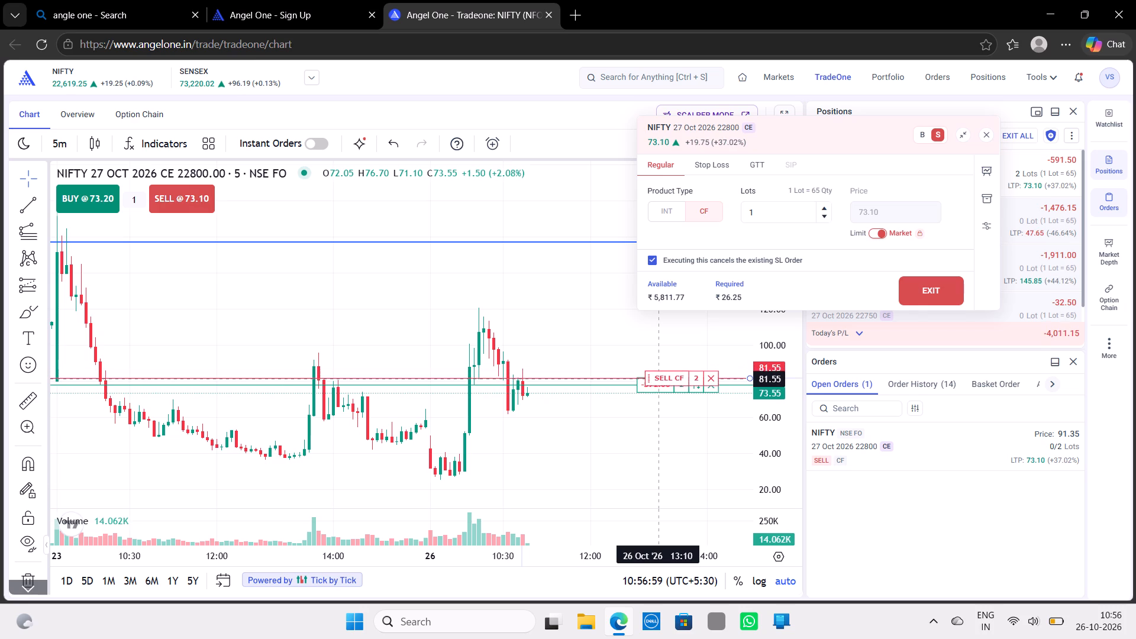
left_click_drag(661, 379, 661, 383)
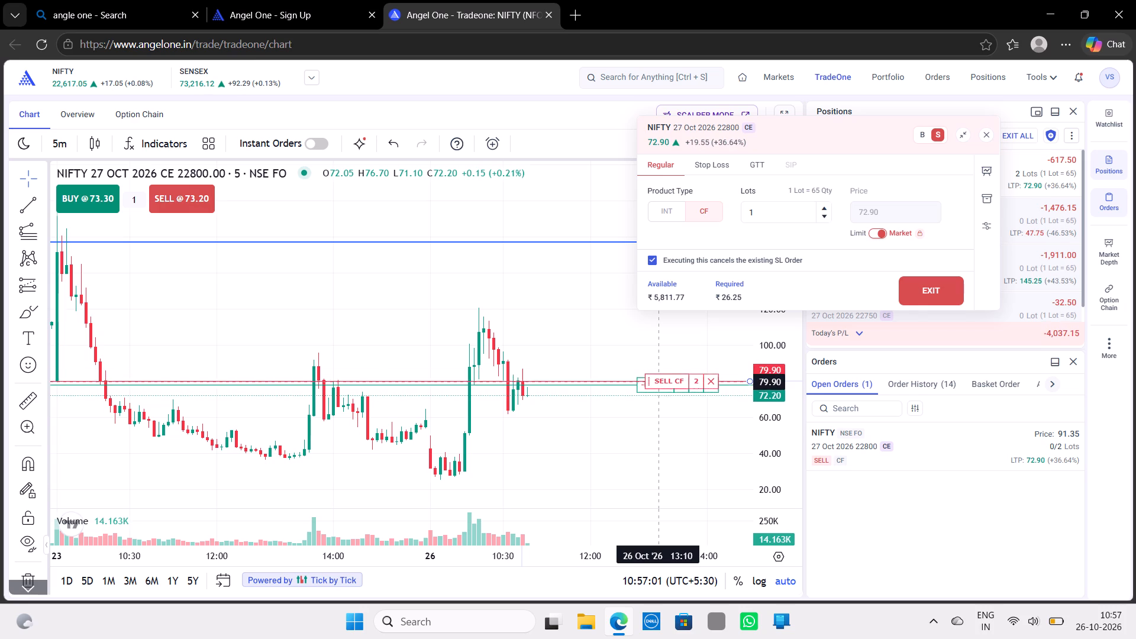
left_click_drag(661, 383, 660, 388)
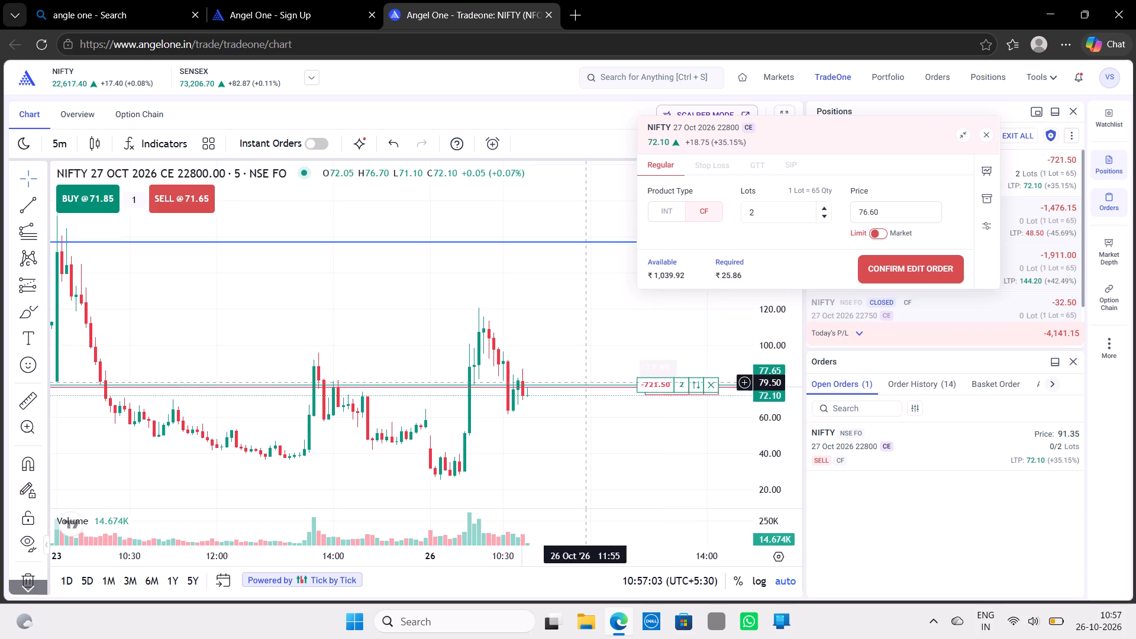
left_click(888, 266)
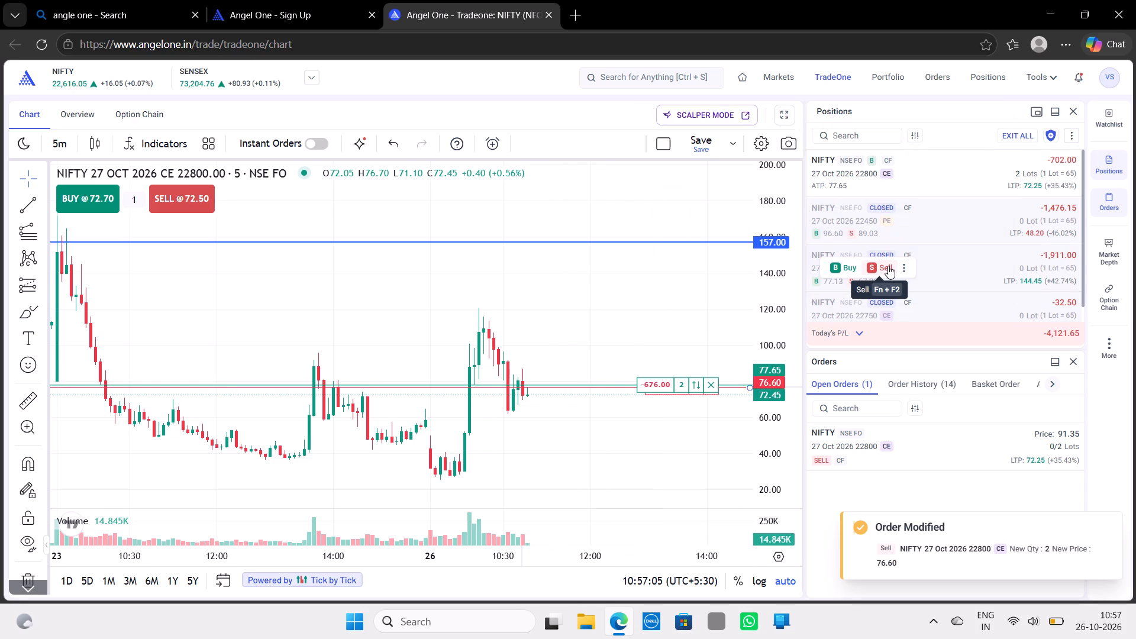